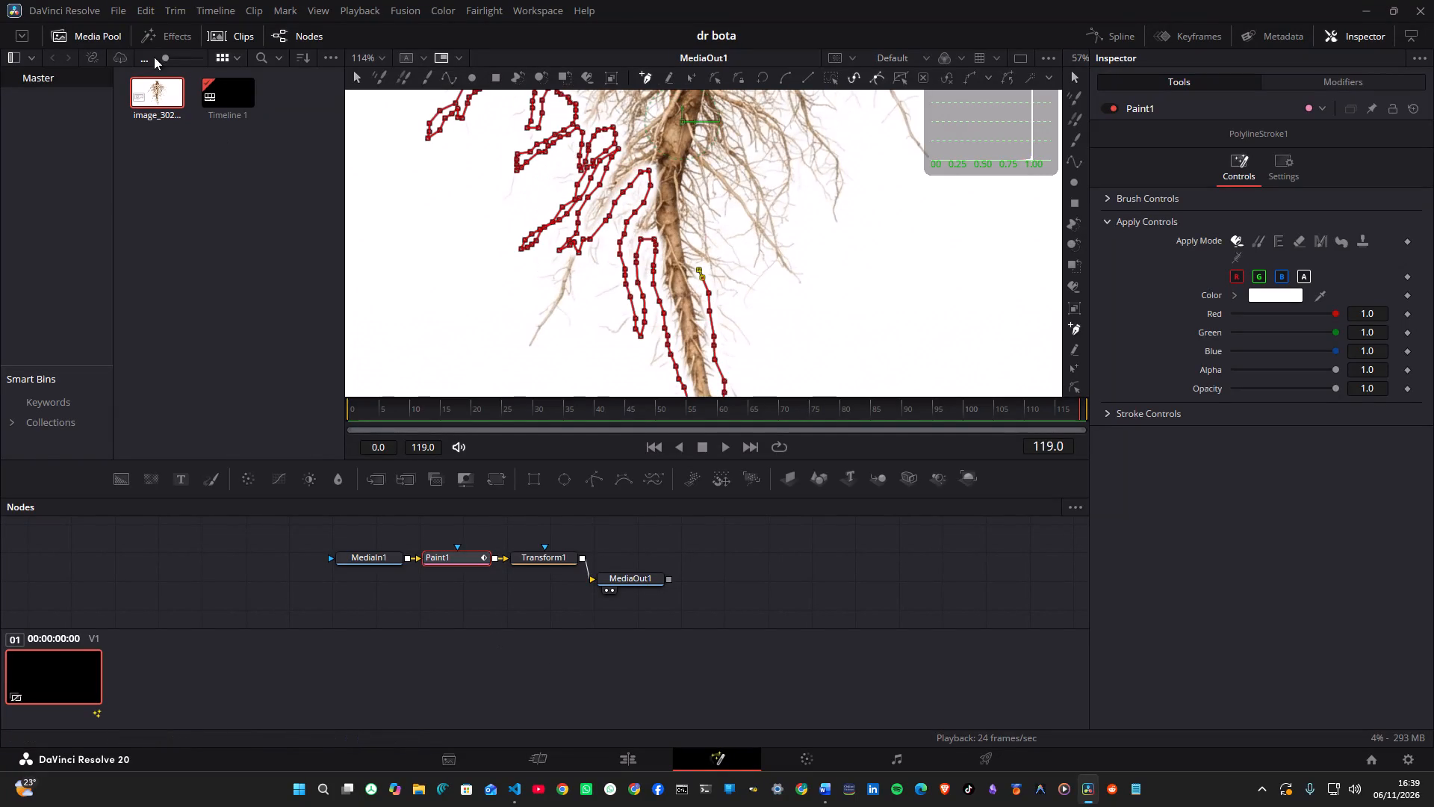
On the Edit page, import the MP4 video whose name begins with AQNqpoRjYz from Downloads into the Master bin.
click(617, 762)
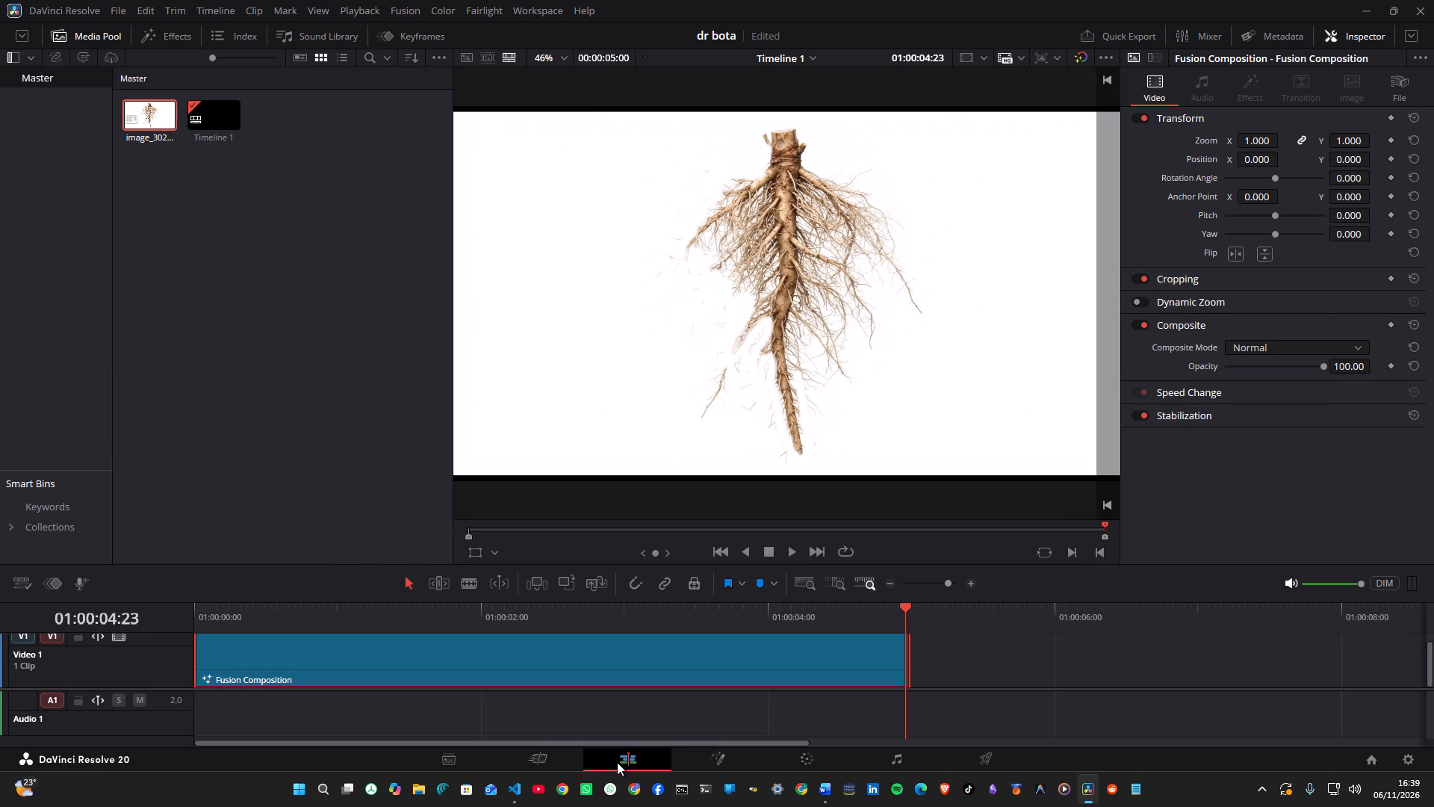
right_click(261, 342)
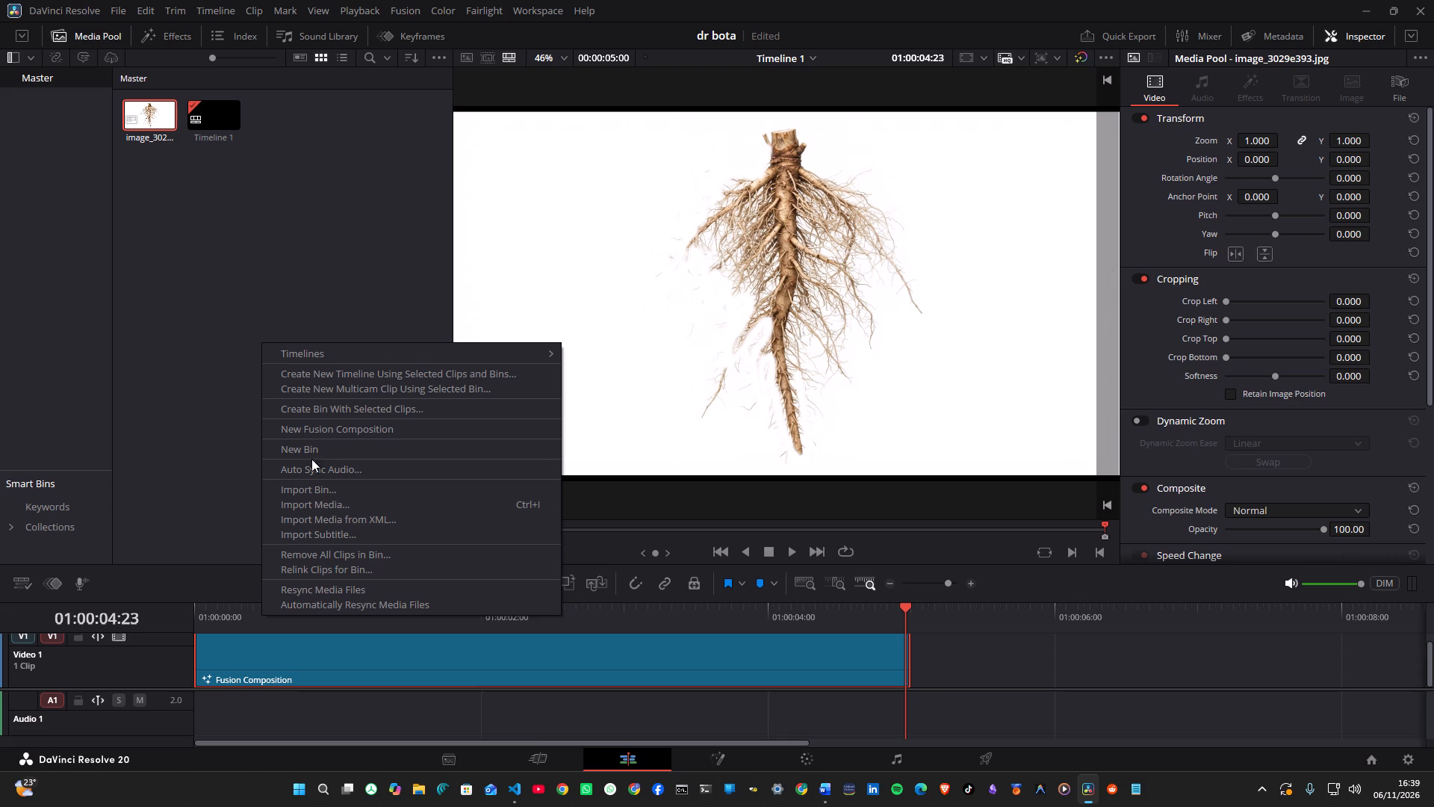
click(330, 503)
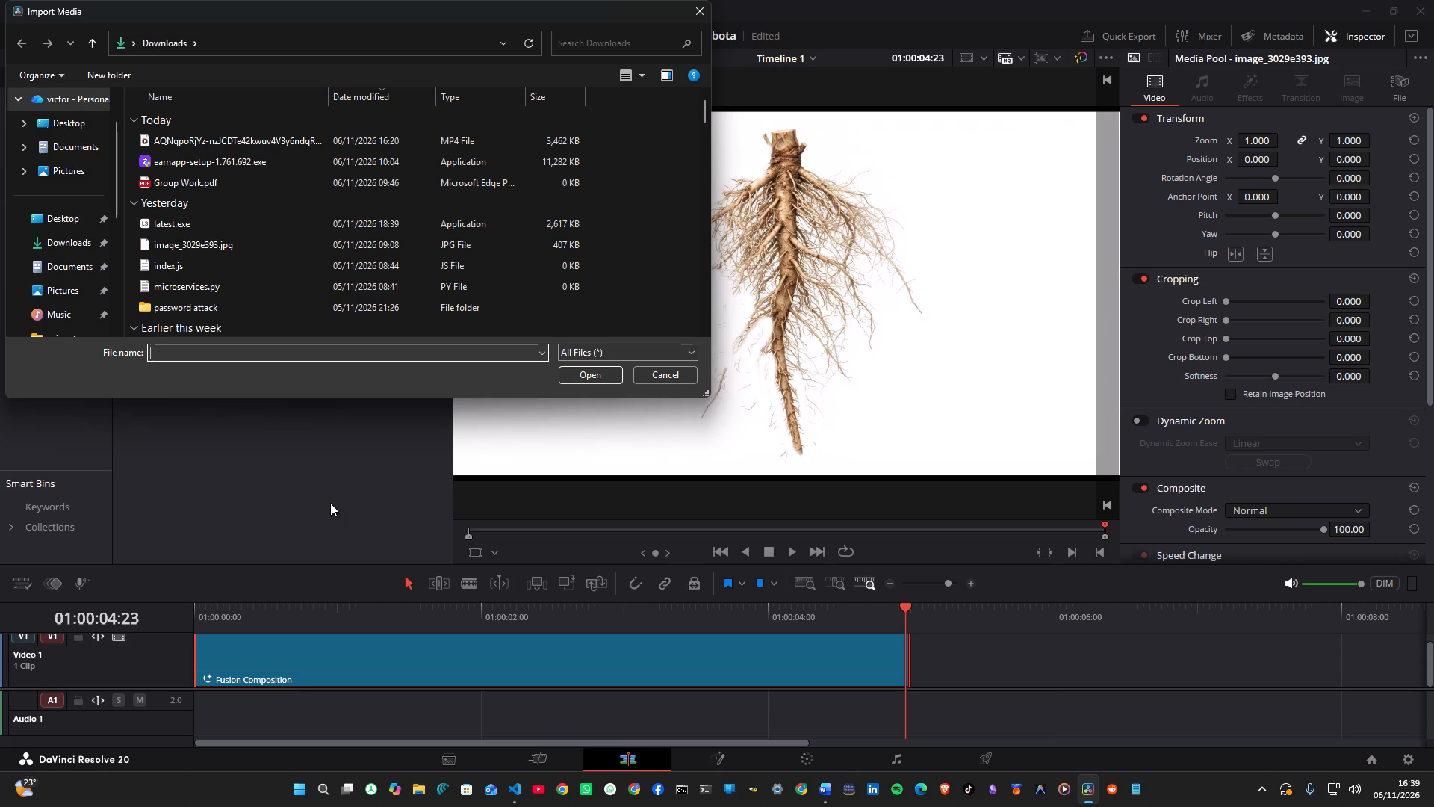
click(234, 134)
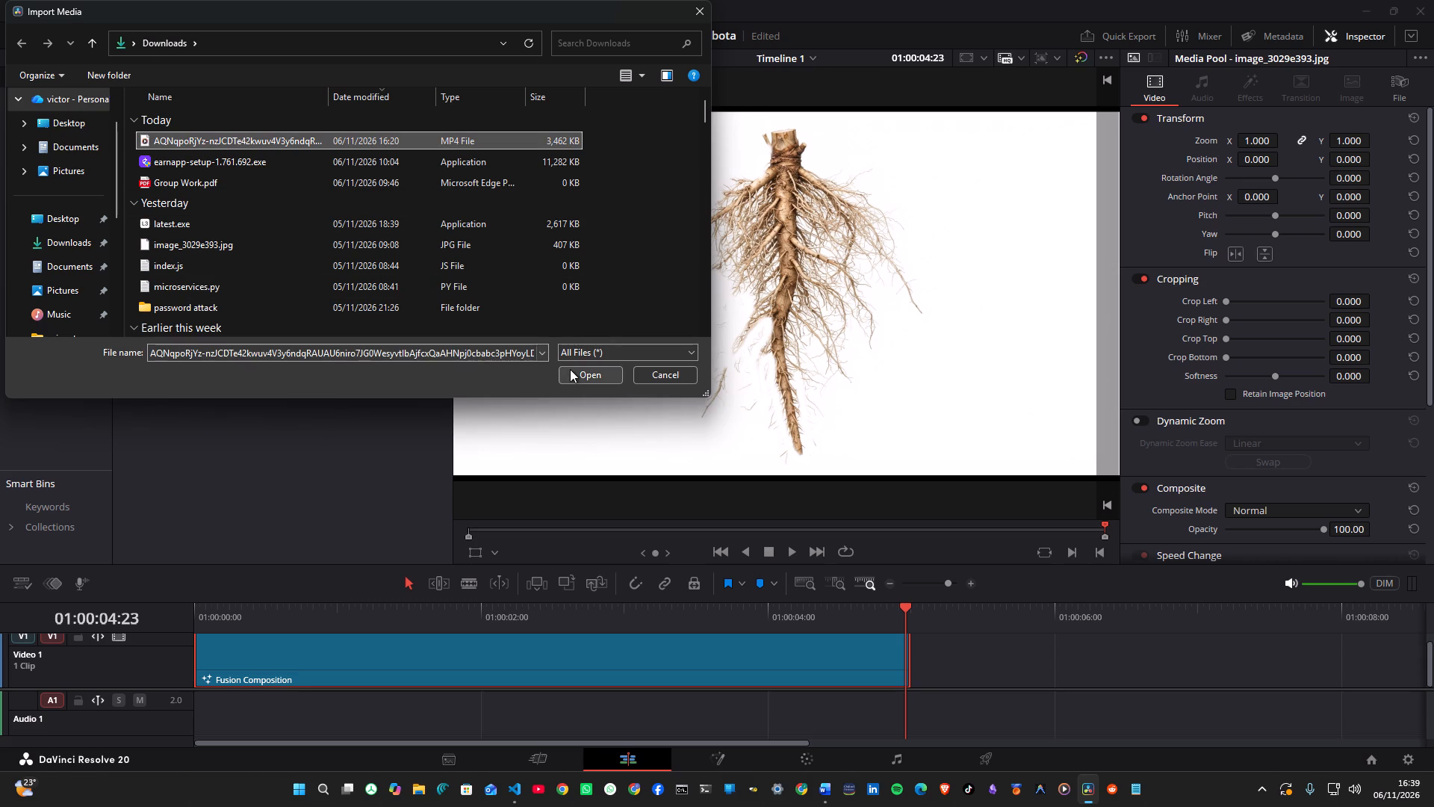
click(570, 369)
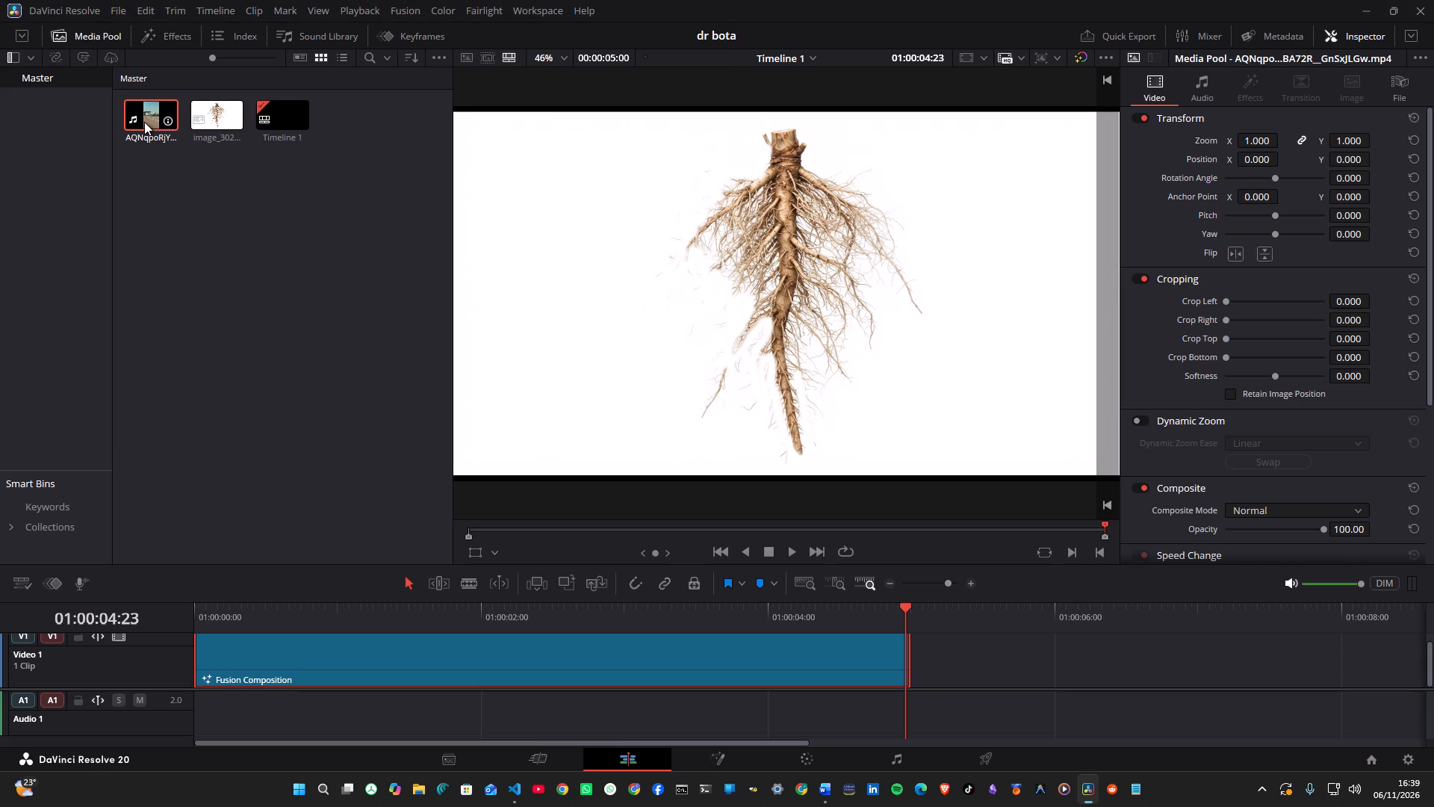
Open the imported AQNqpoRjYz MP4 clip in the source viewer to preview it.
right_click(144, 122)
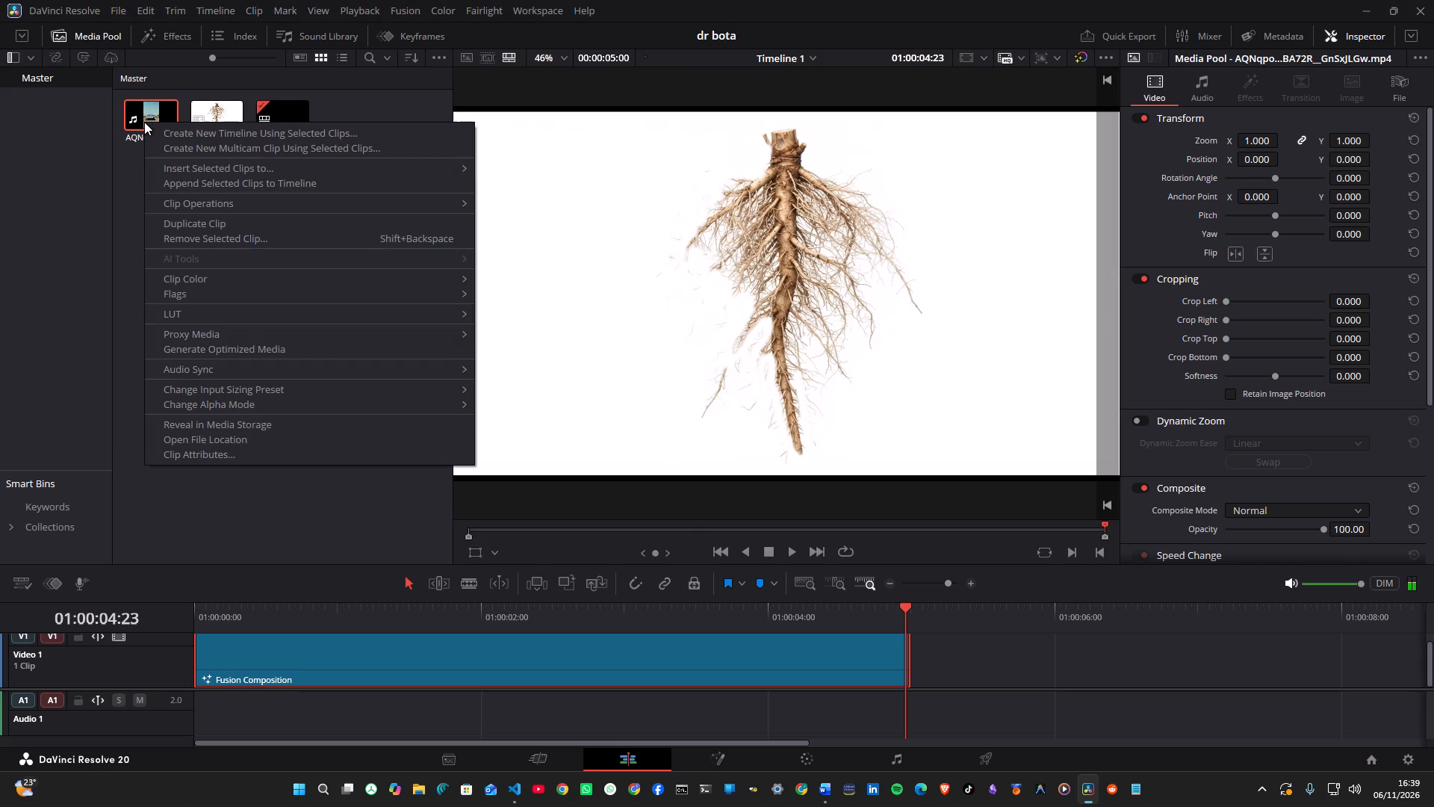
click(144, 122)
double_click(144, 122)
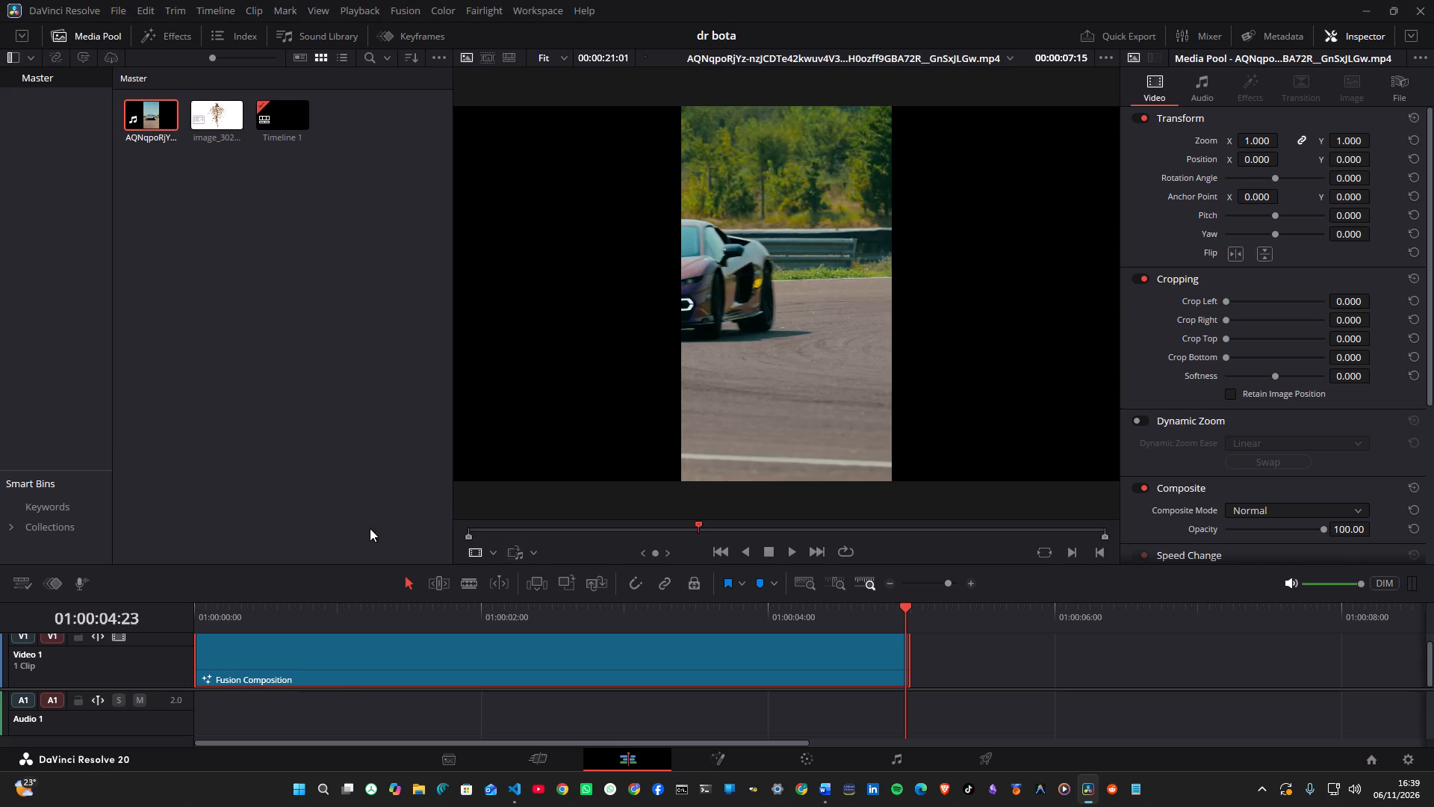
scroll(293, 410, down, 2)
Bring up the available clip actions for the imported MP4 video in the Master bin.
right_click(151, 132)
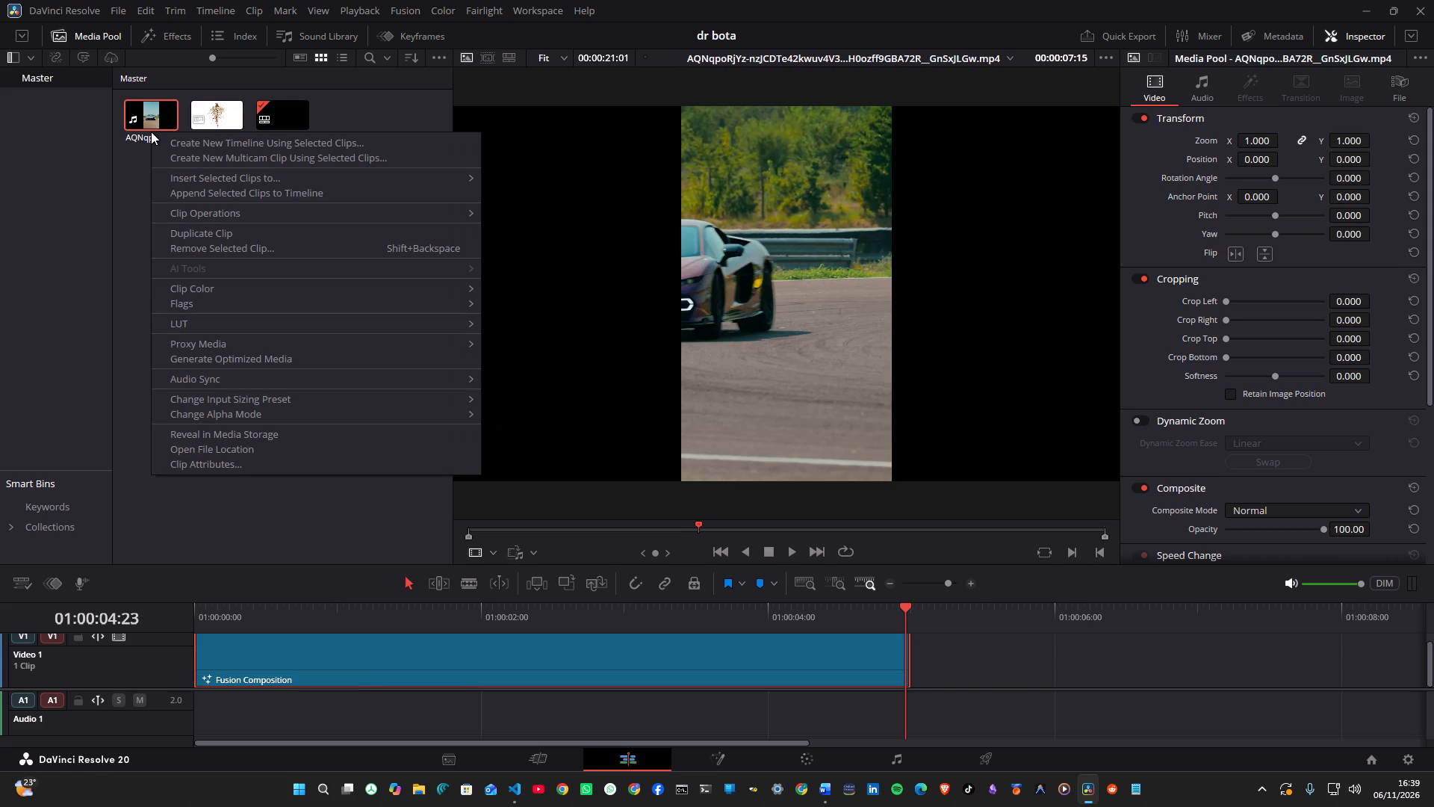
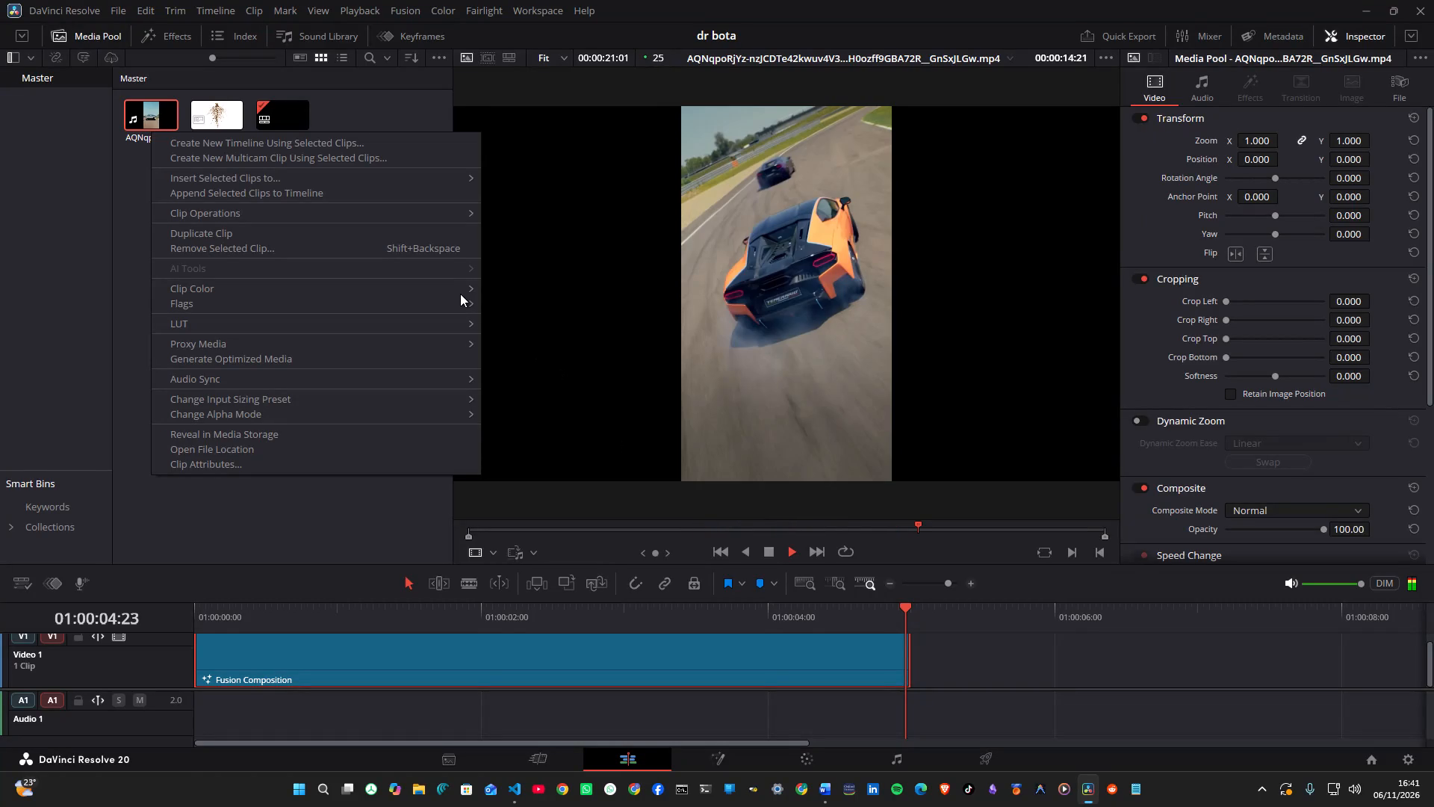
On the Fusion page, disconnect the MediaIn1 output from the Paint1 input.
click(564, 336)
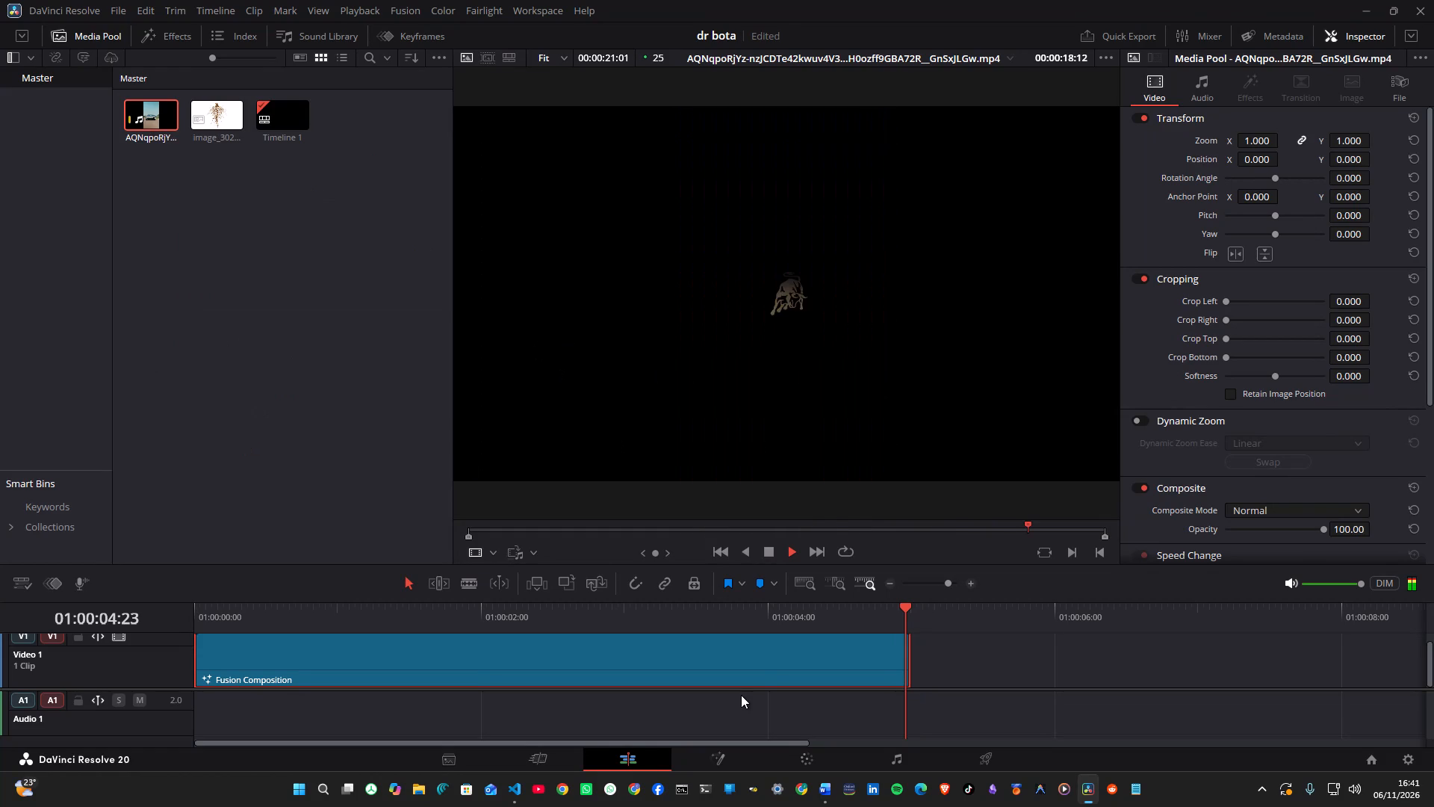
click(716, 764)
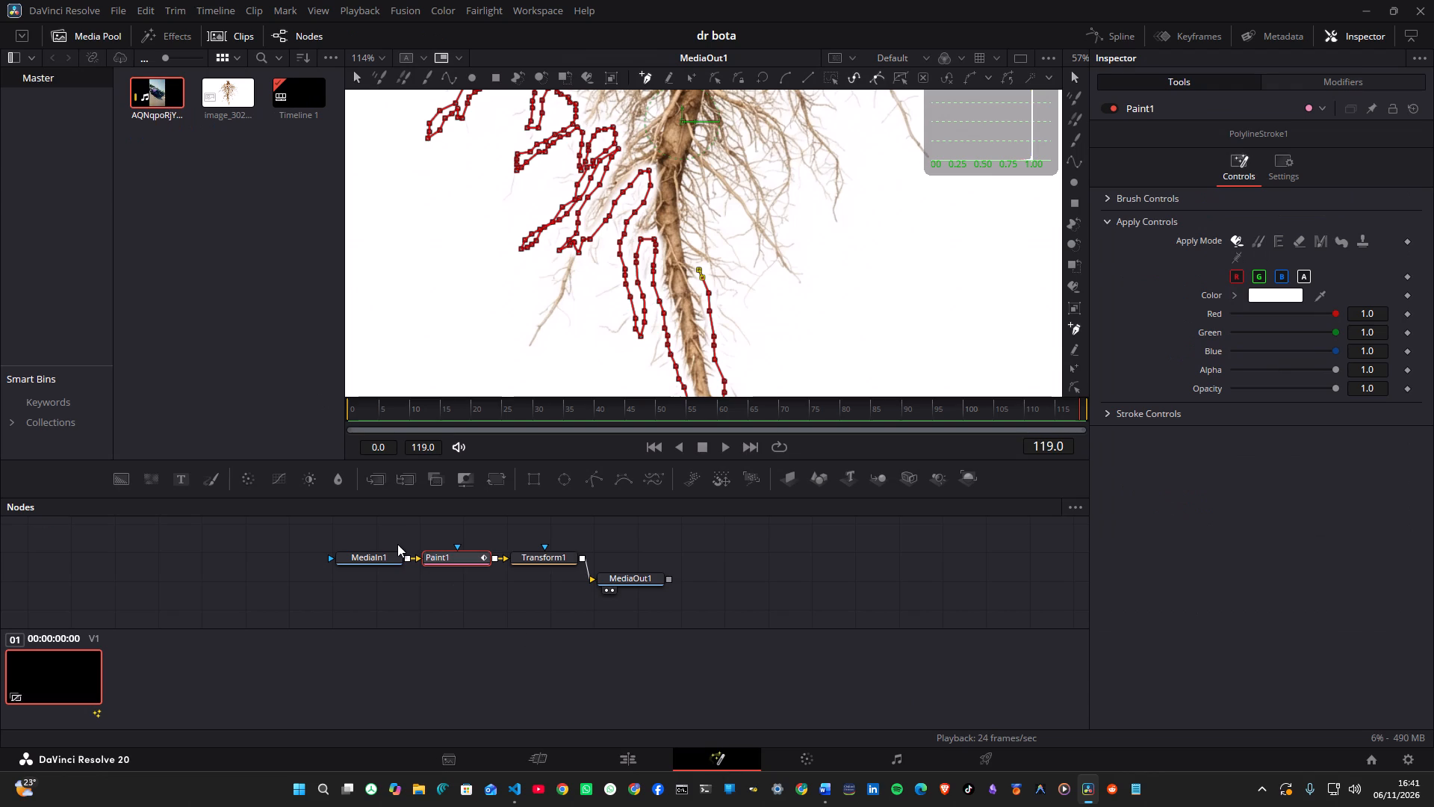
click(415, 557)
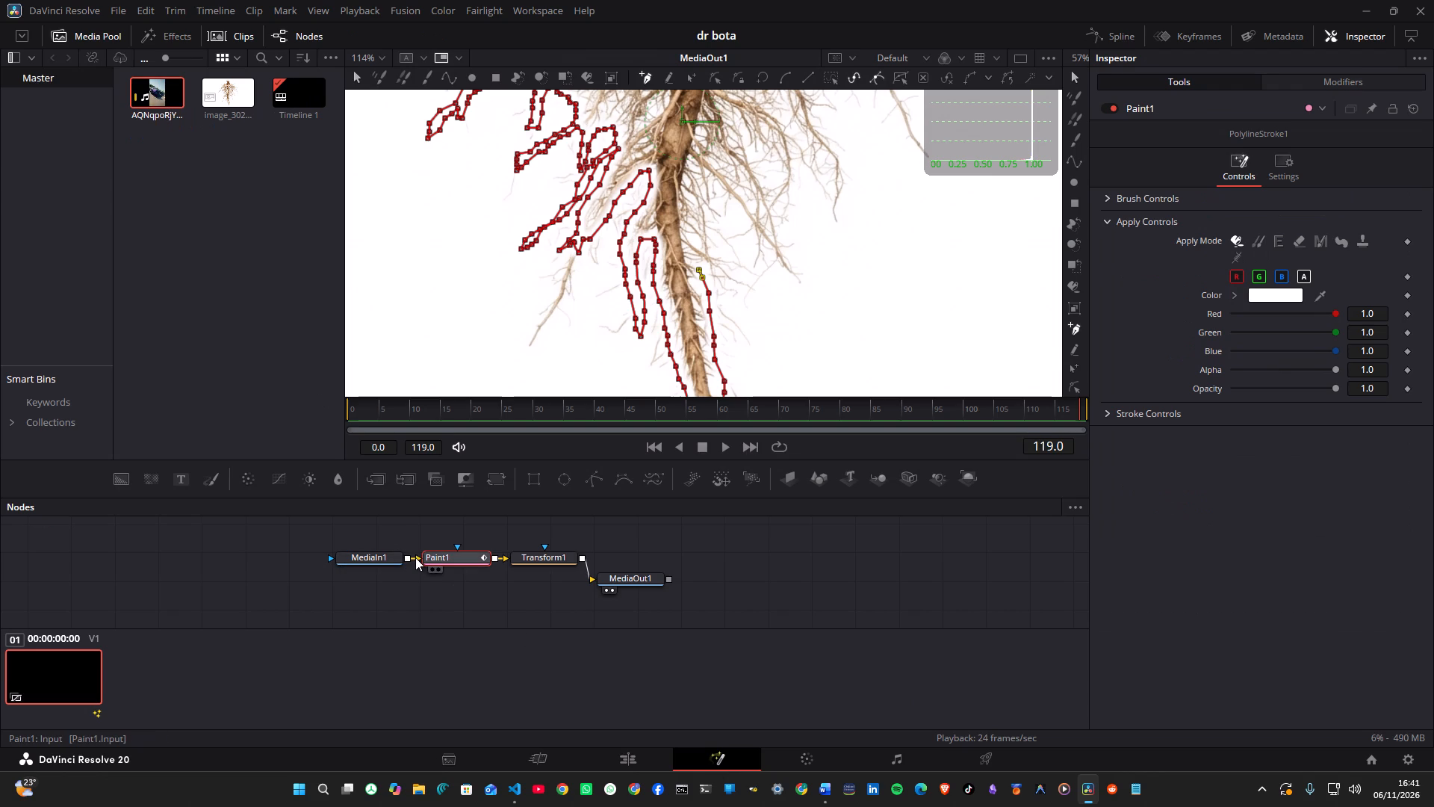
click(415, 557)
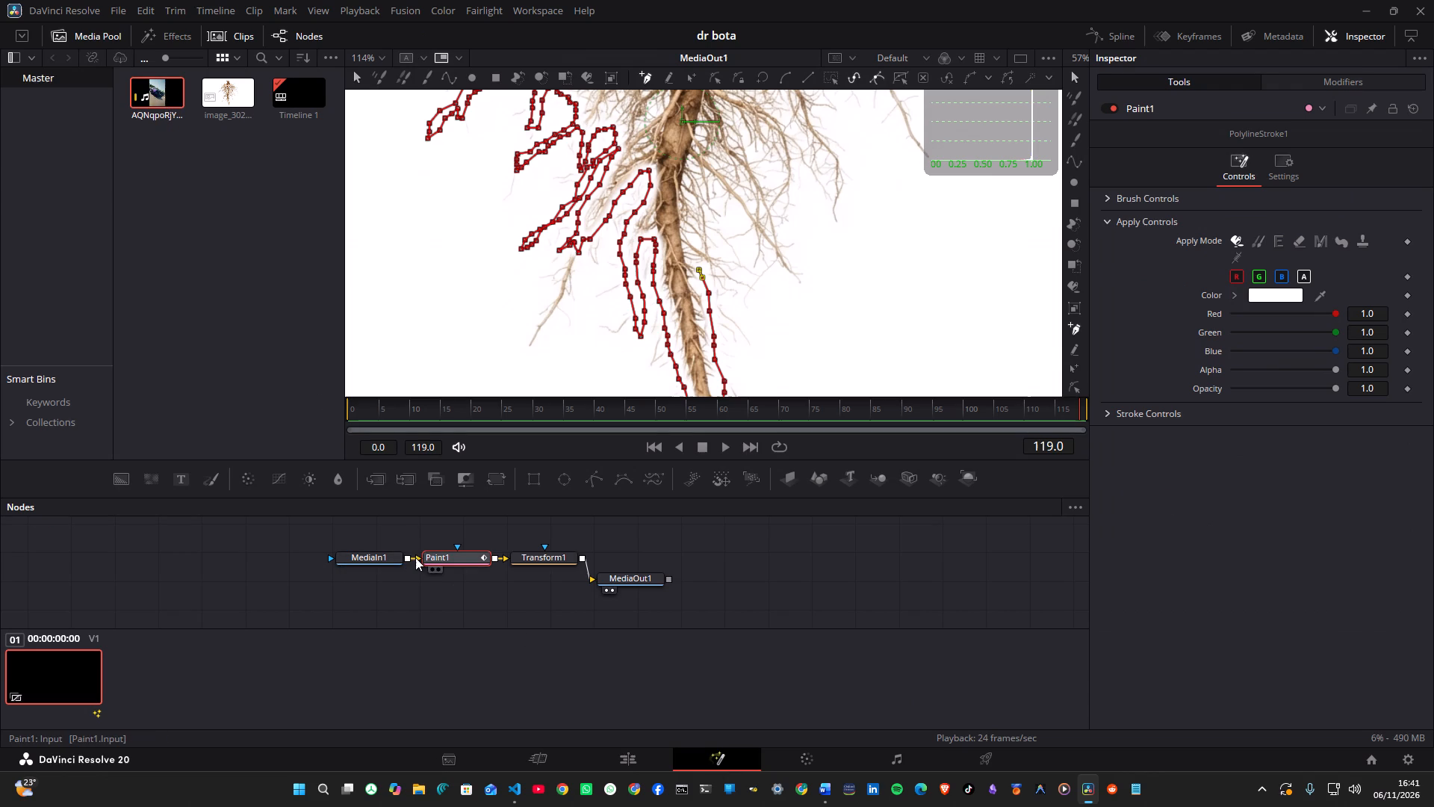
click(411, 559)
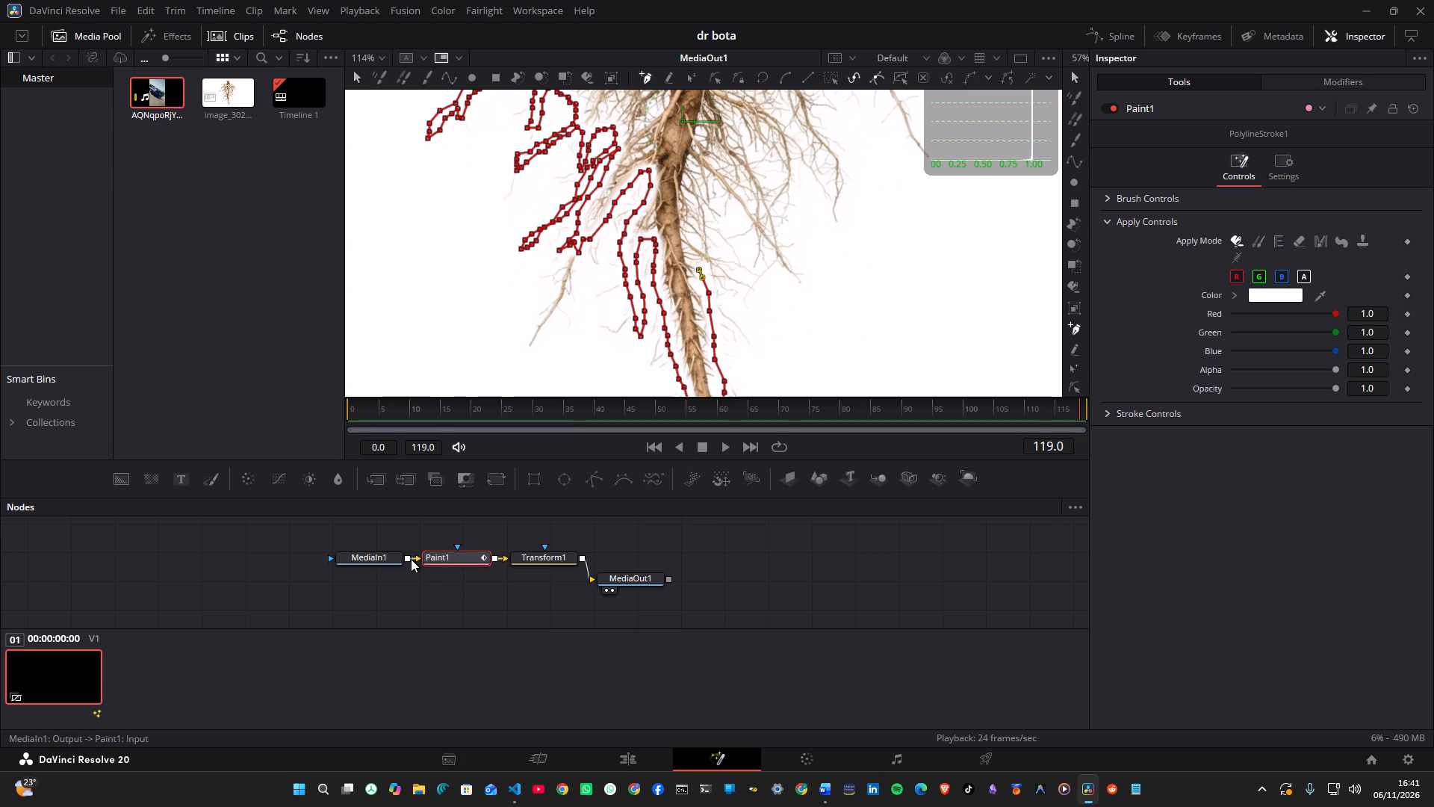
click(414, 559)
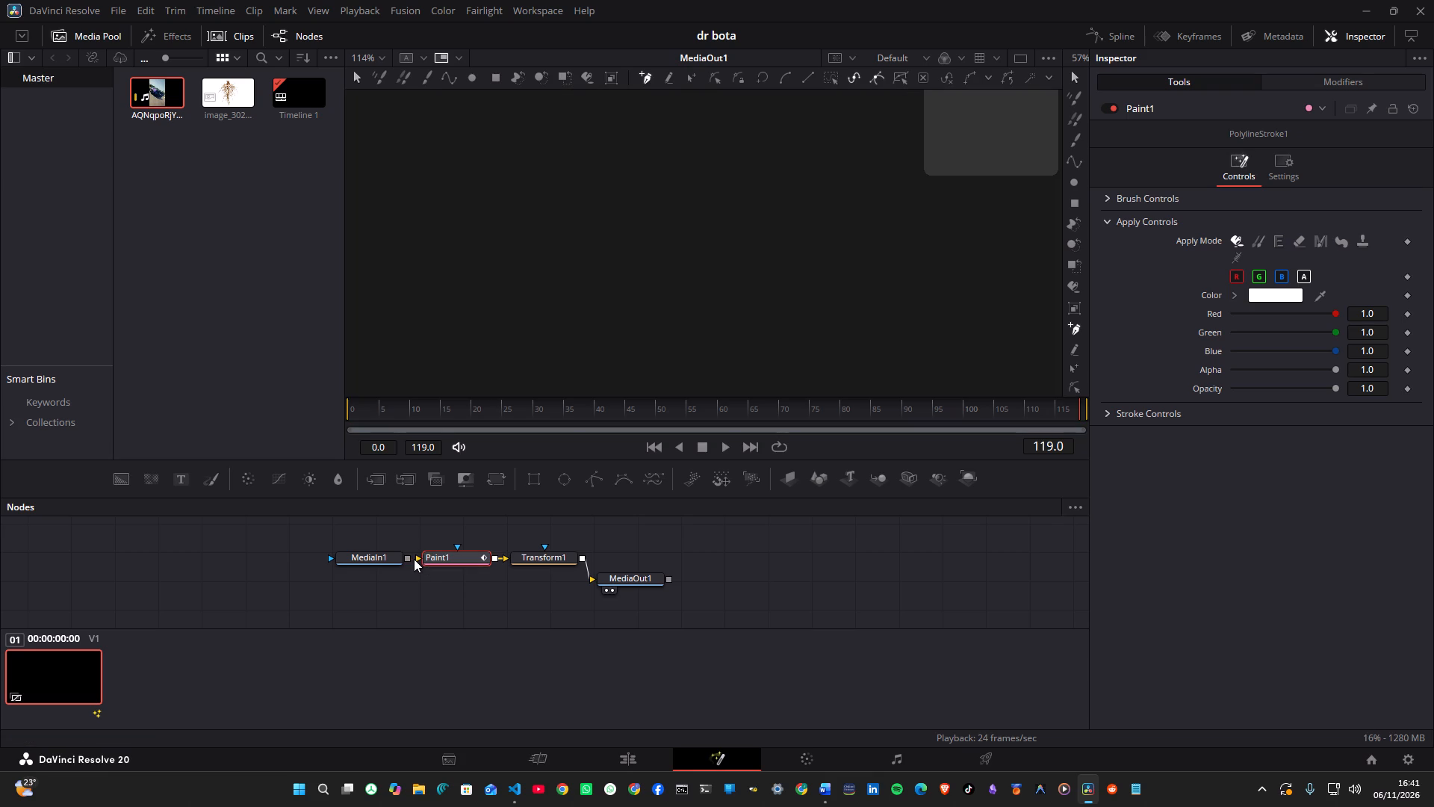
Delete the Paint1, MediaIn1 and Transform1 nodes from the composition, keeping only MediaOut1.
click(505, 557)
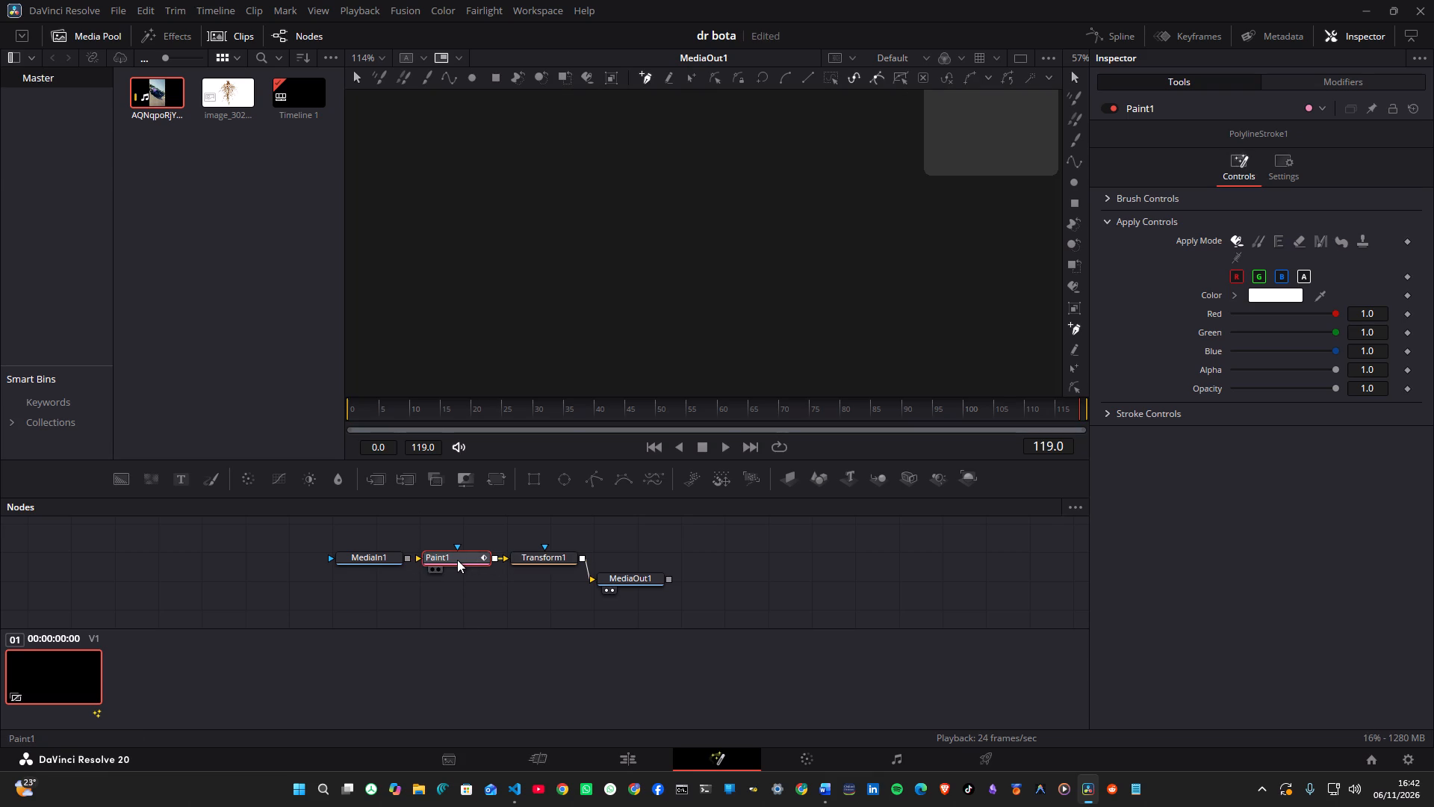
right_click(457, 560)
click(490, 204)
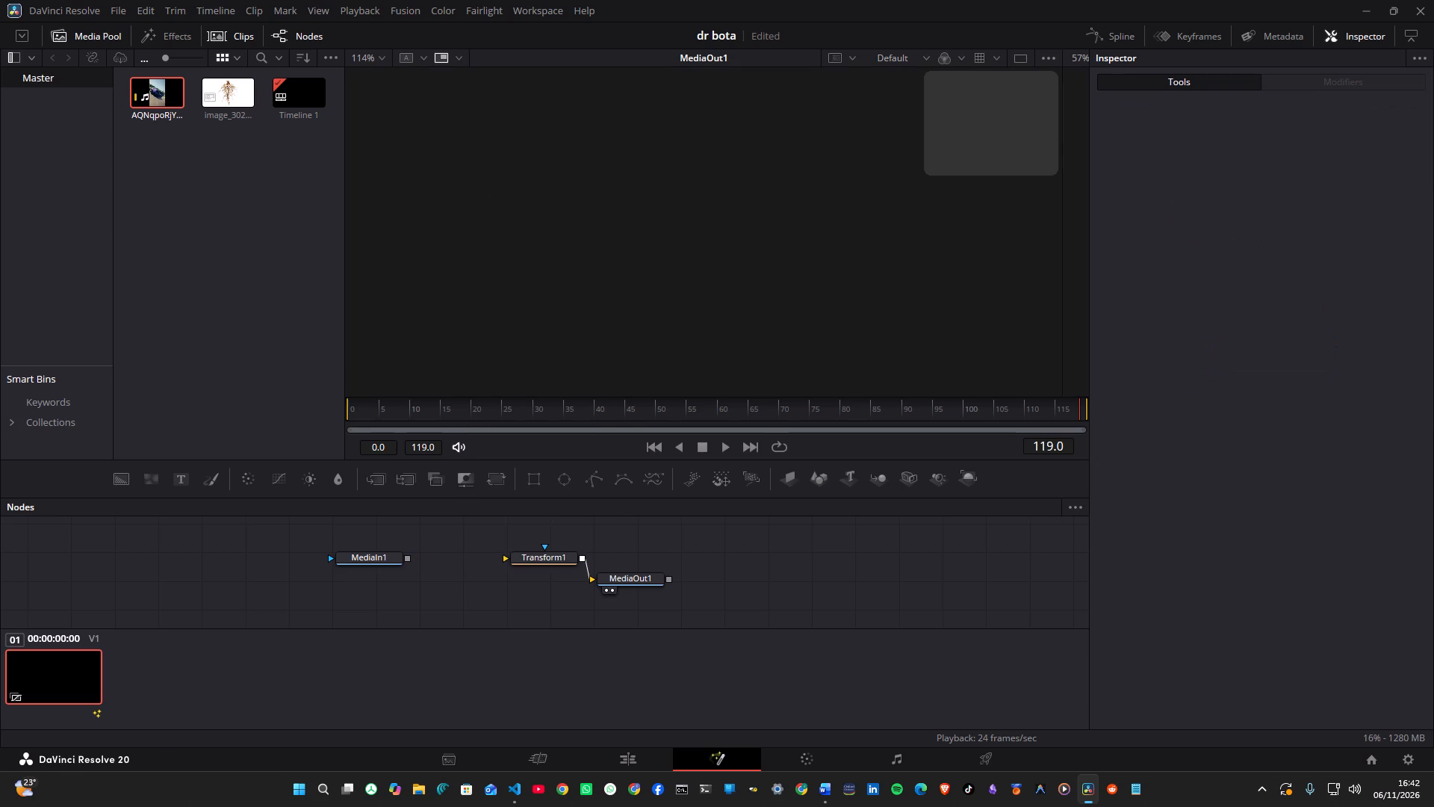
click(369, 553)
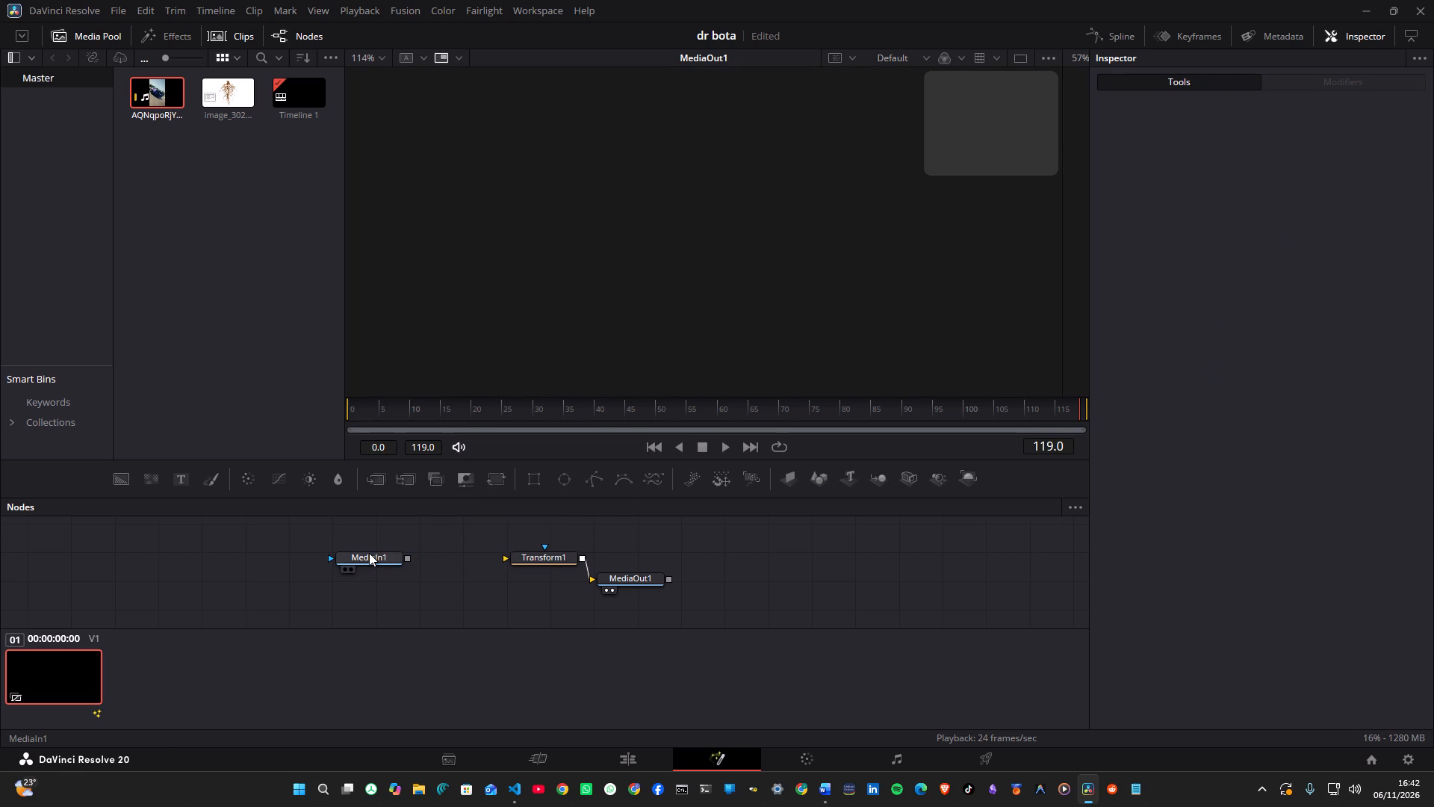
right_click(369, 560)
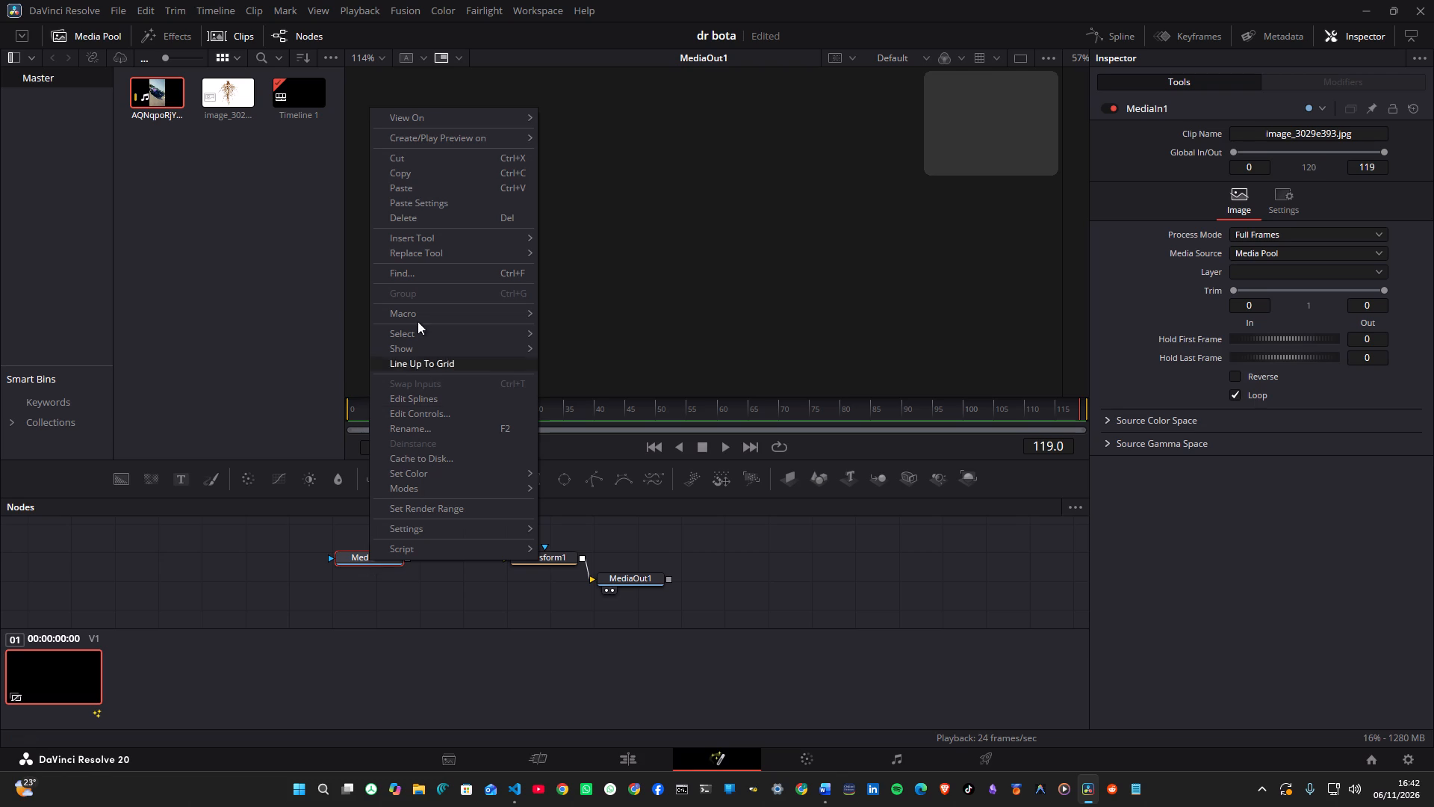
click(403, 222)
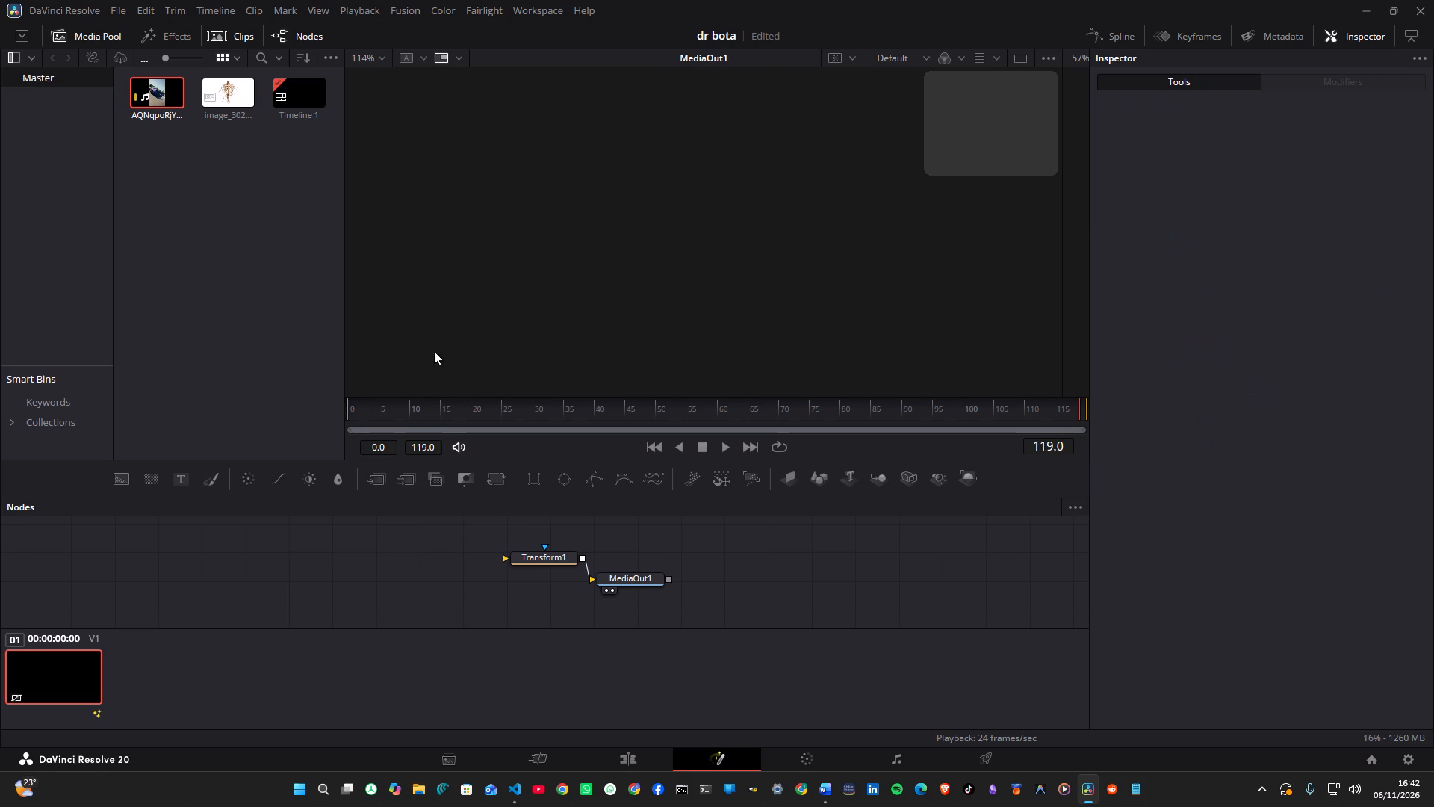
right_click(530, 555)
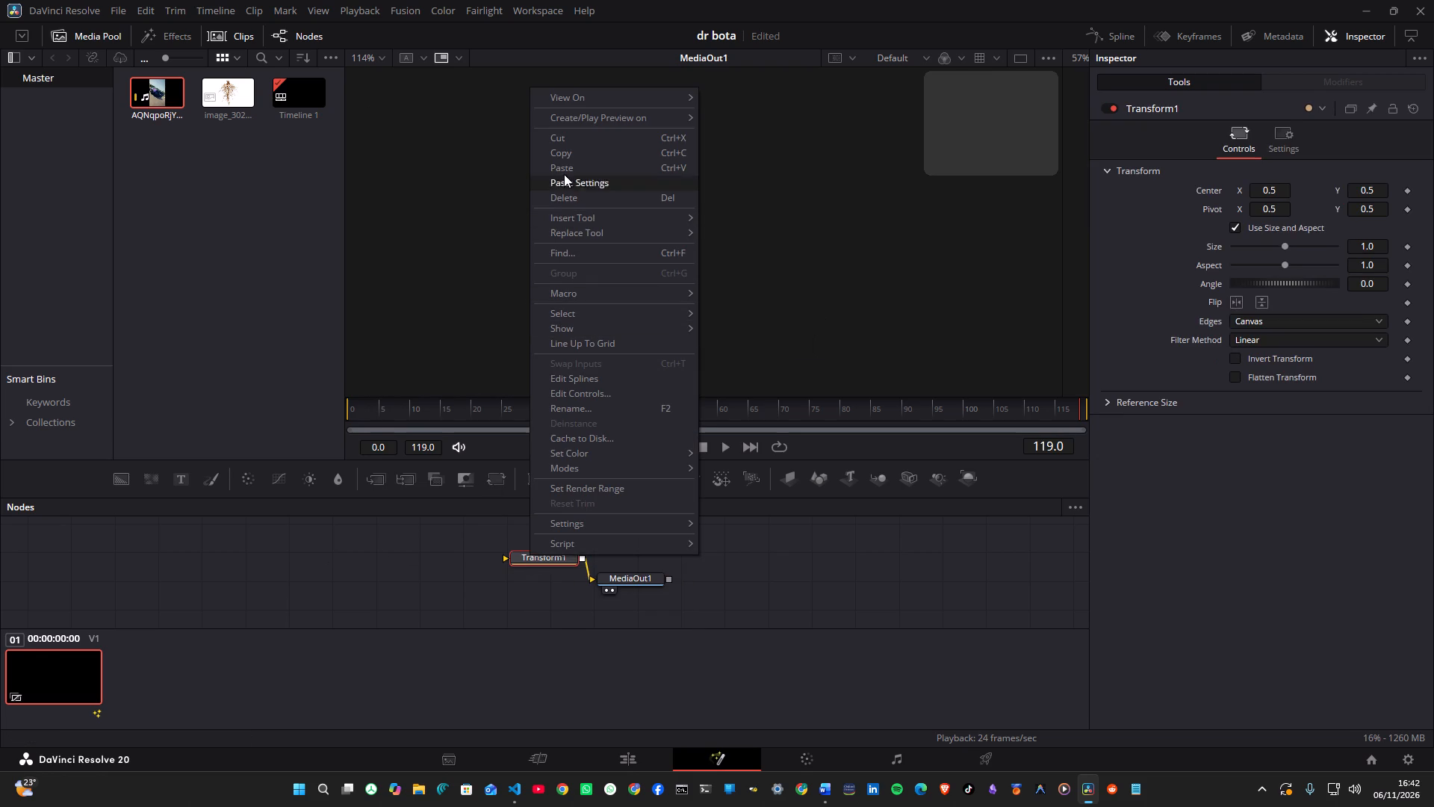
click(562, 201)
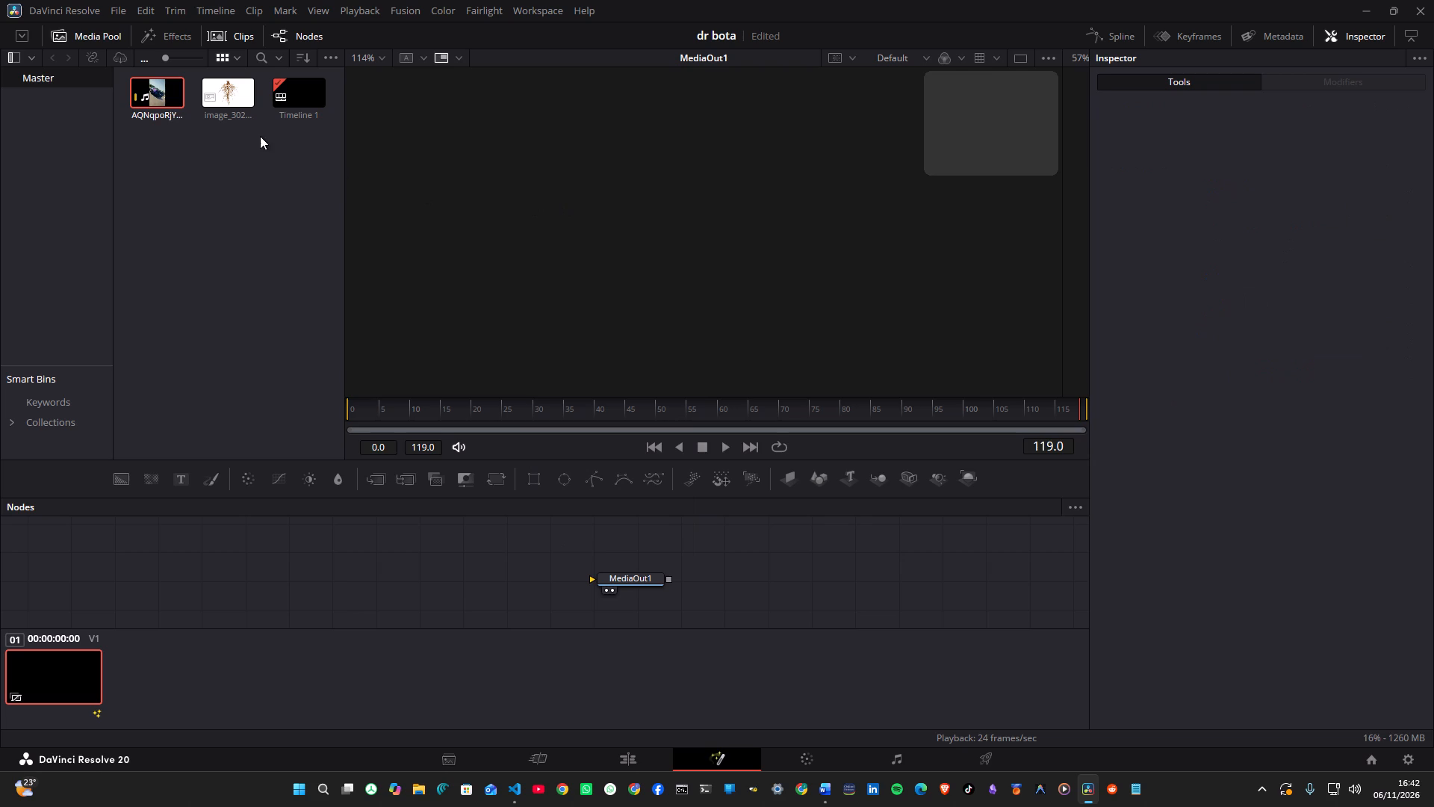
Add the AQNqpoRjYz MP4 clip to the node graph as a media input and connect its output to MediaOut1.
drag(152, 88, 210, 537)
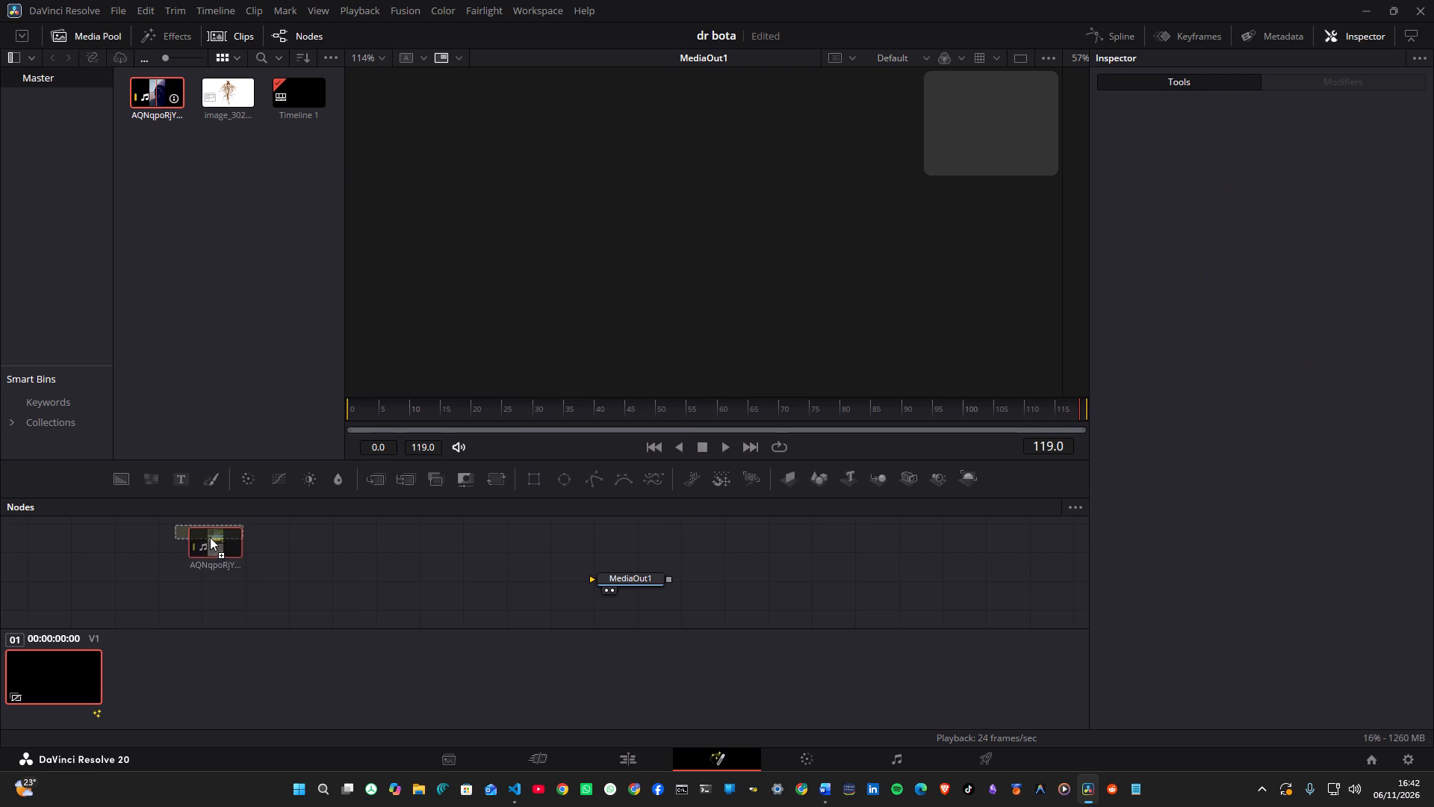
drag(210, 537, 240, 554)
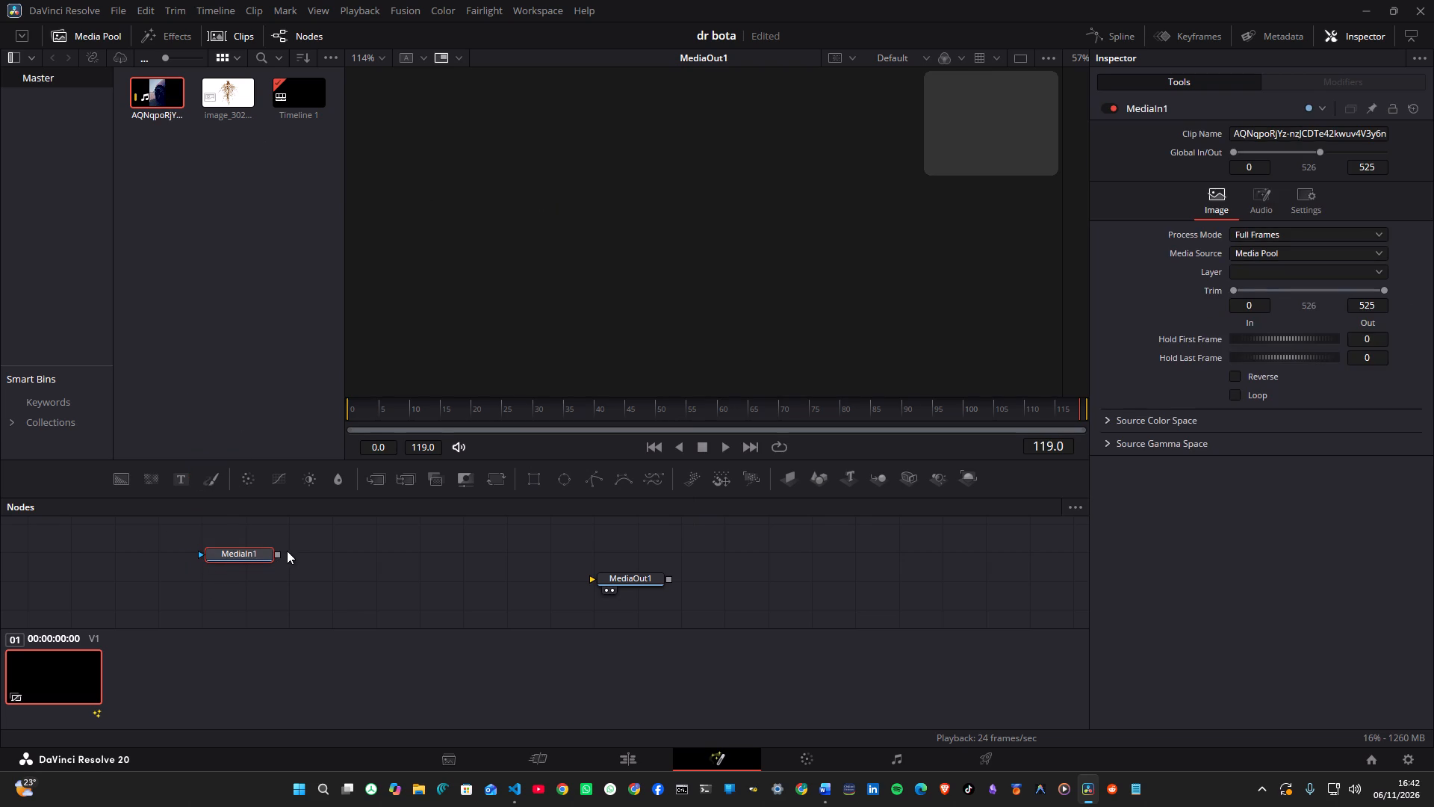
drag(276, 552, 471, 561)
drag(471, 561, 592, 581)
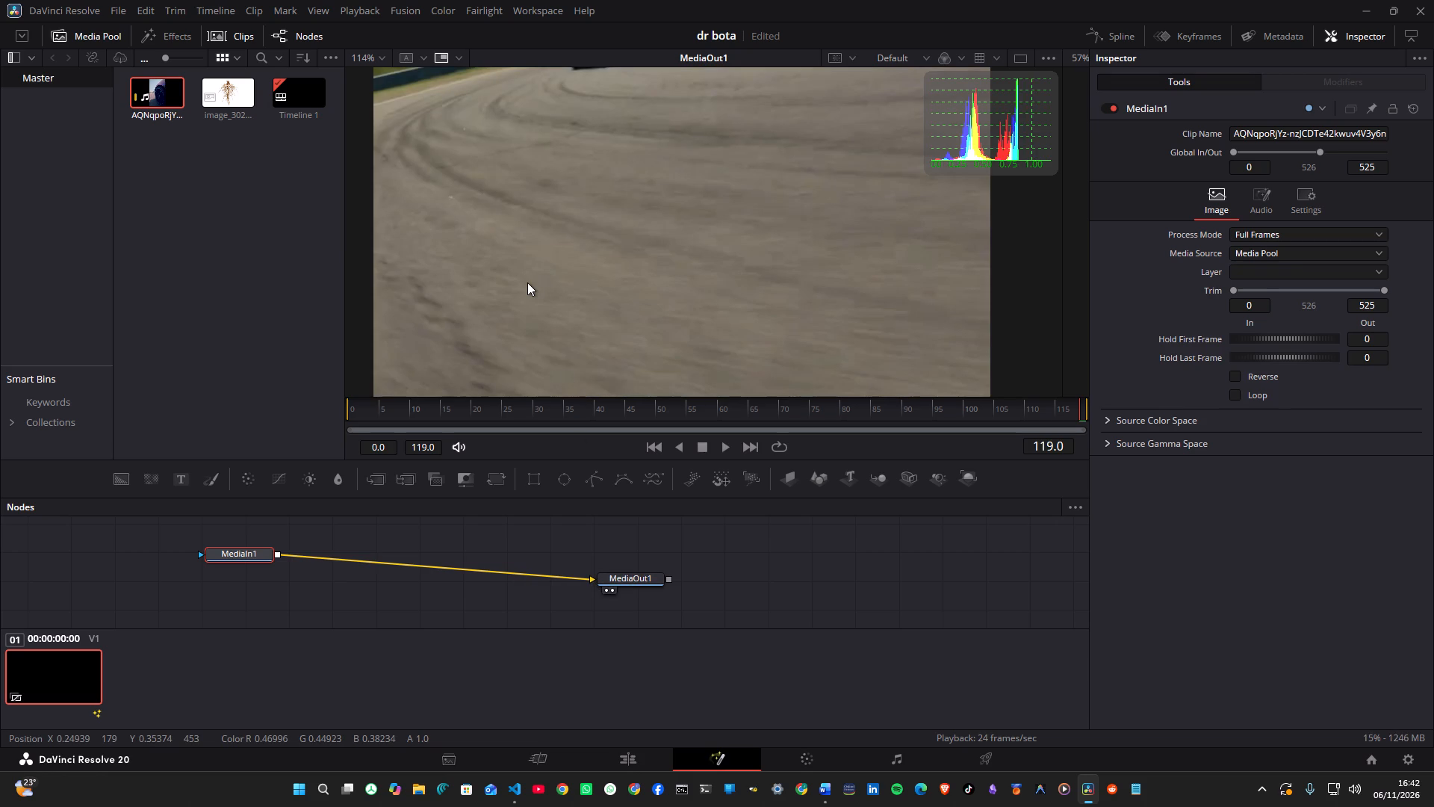
Play back the composition to review the car video now feeding MediaOut1.
scroll(527, 282, up, 1)
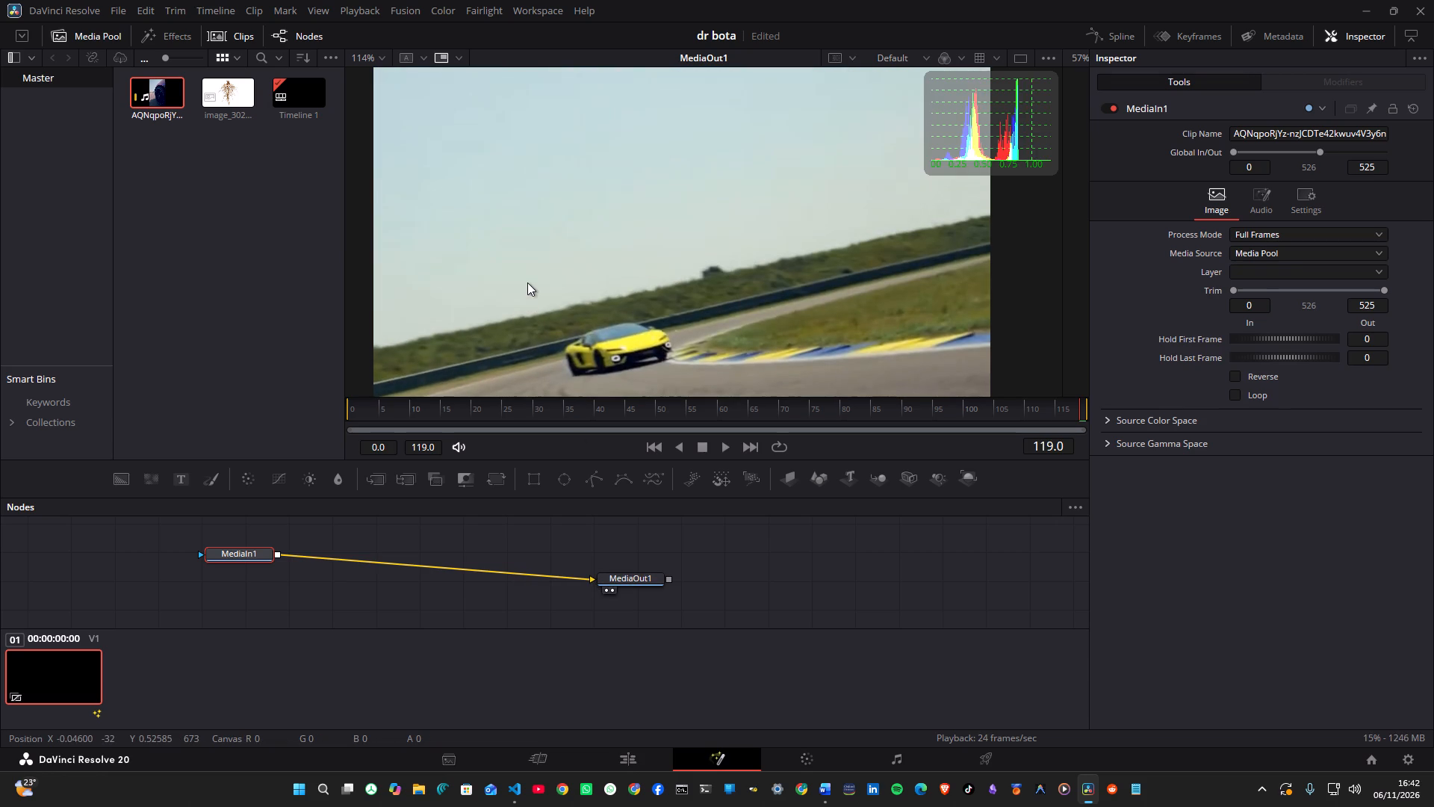
scroll(527, 282, up, 2)
key(space)
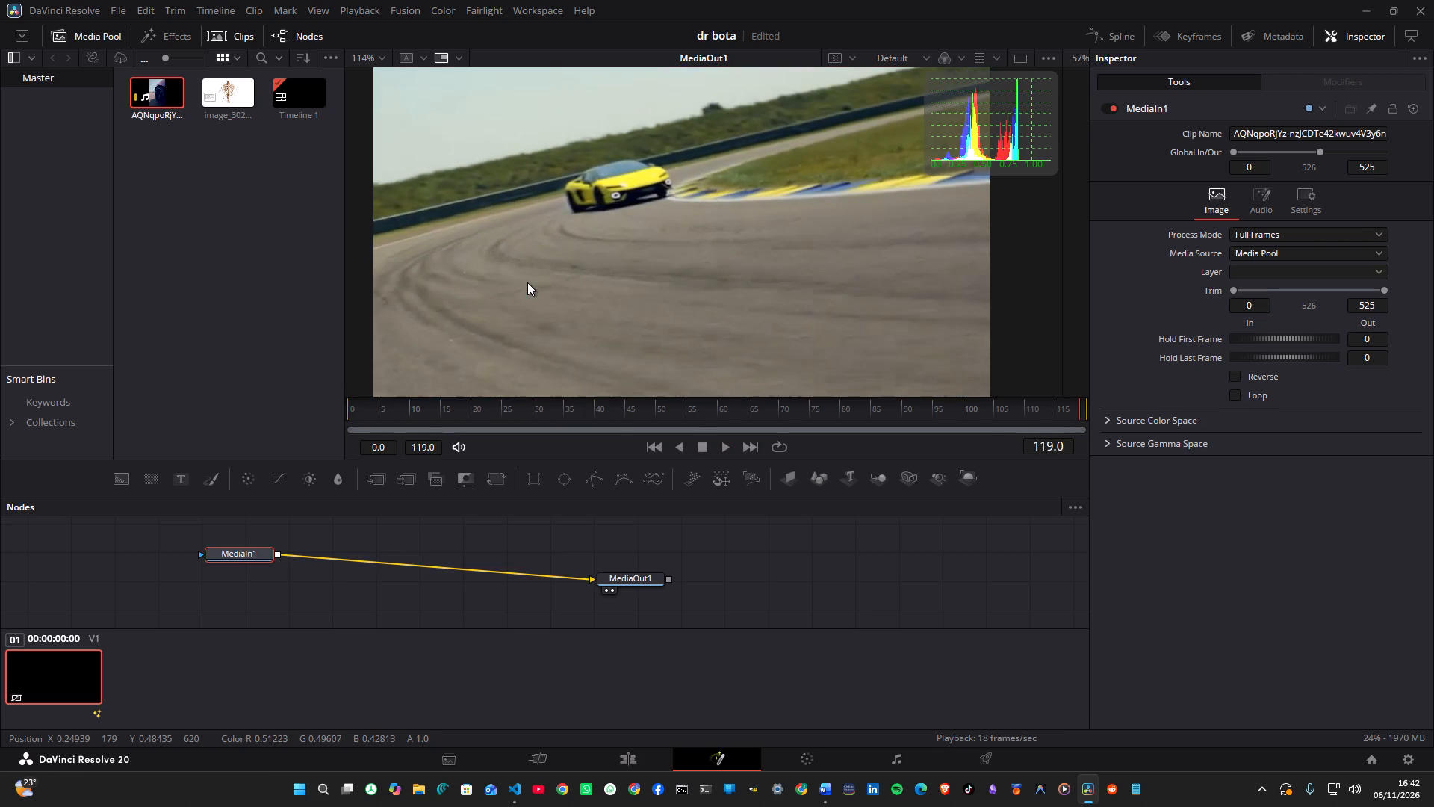
key(space)
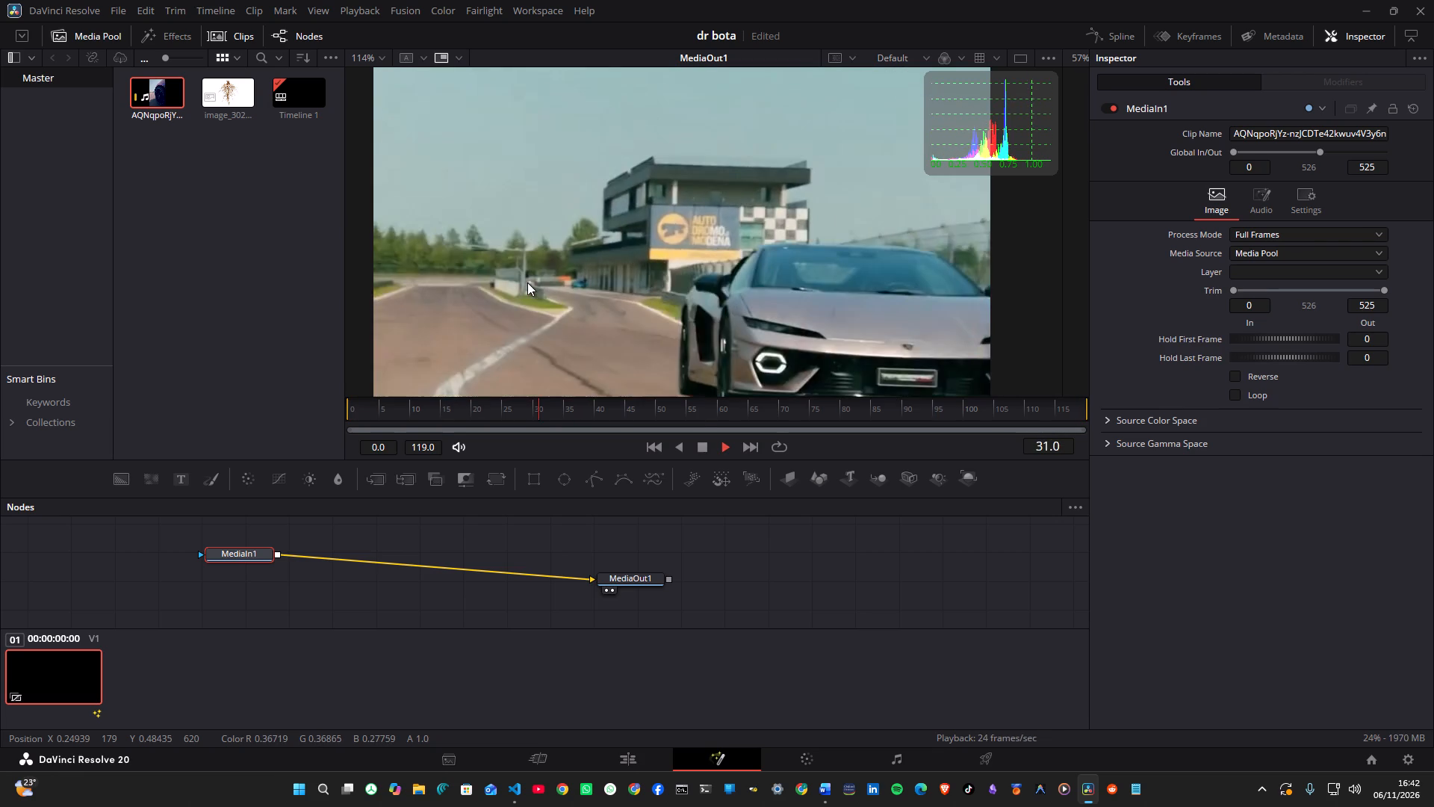
On the Edit page, place the AQNqpoRjYz MP4 clip at the start of Timeline 1, overwriting the Fusion Composition on Video 1.
click(622, 761)
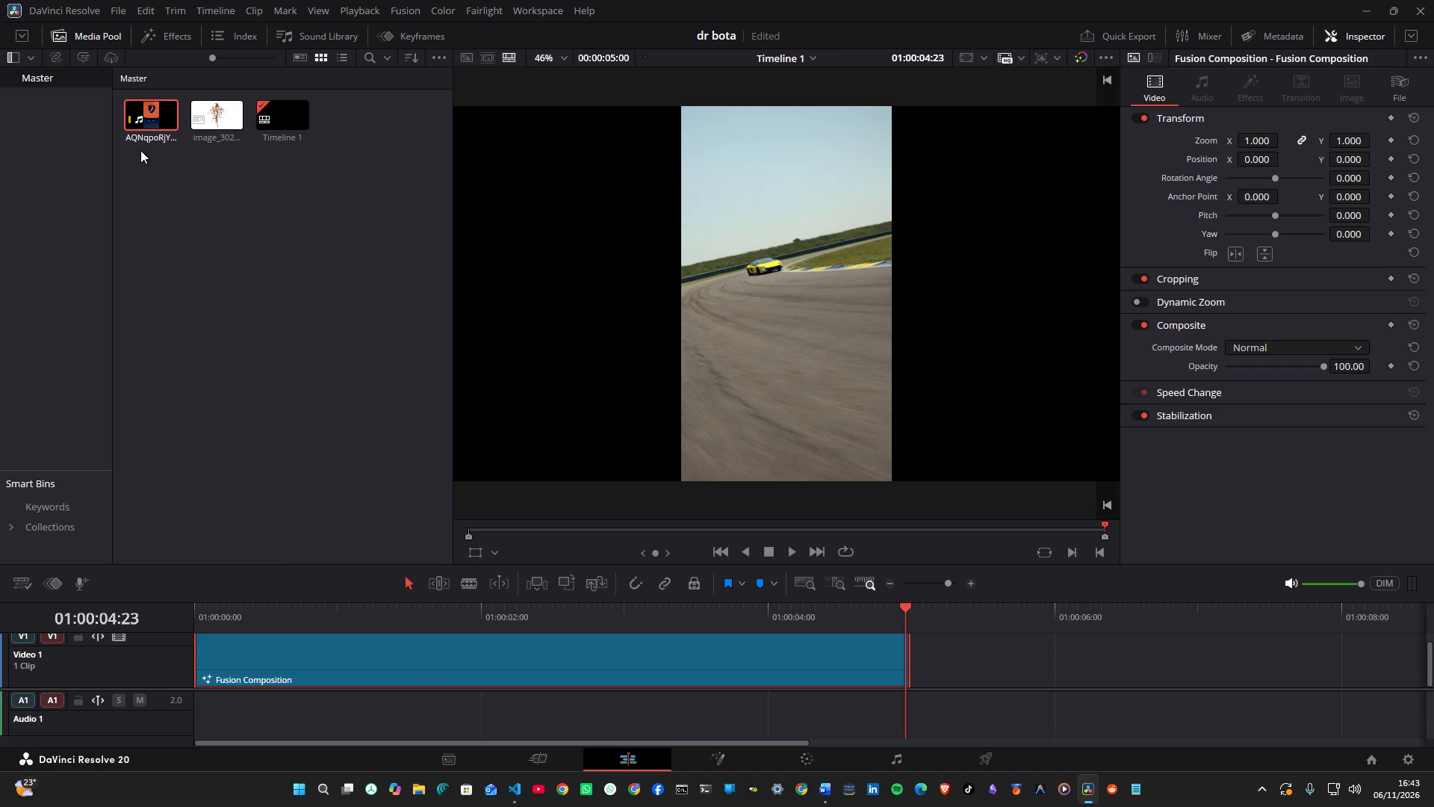
drag(156, 120, 336, 514)
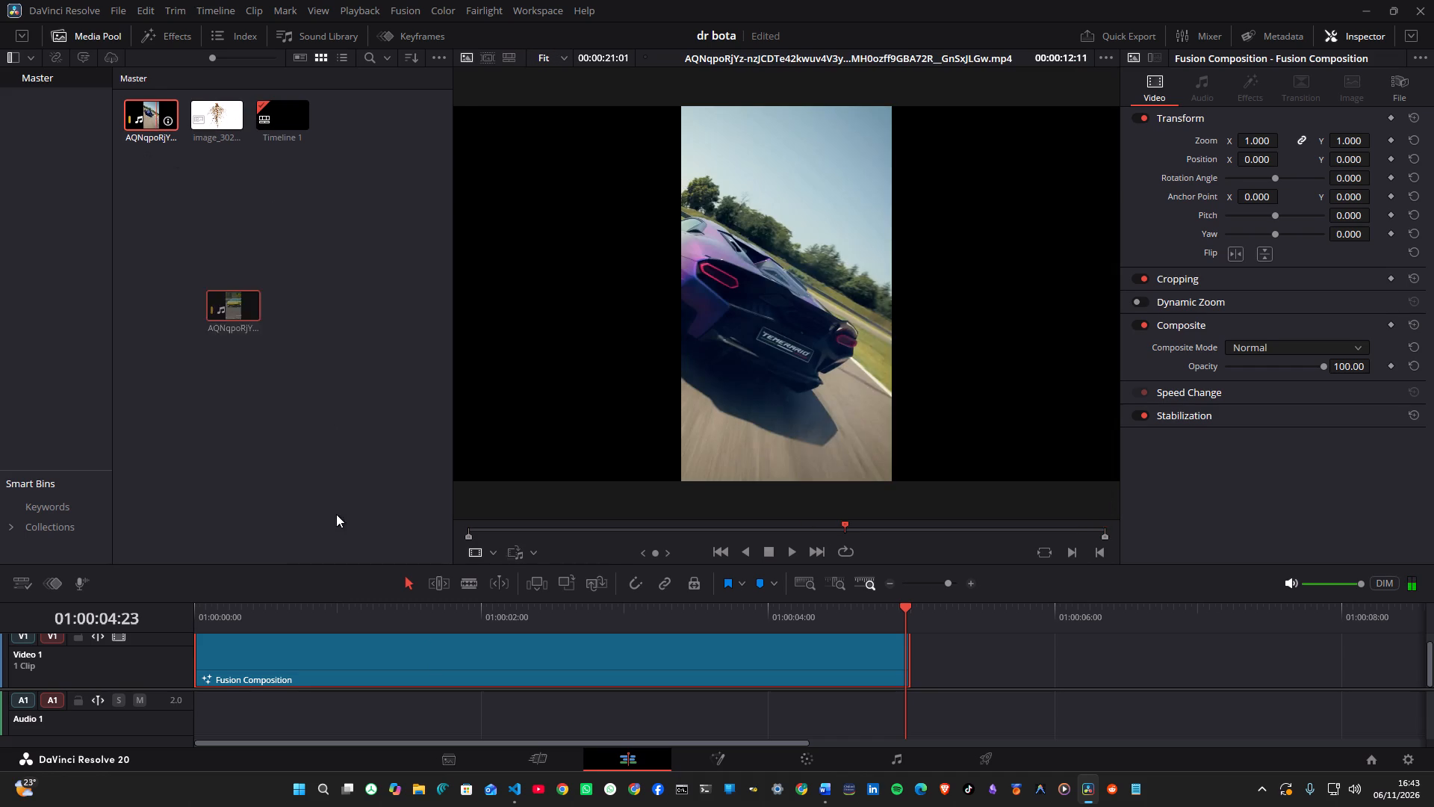
drag(336, 514, 254, 711)
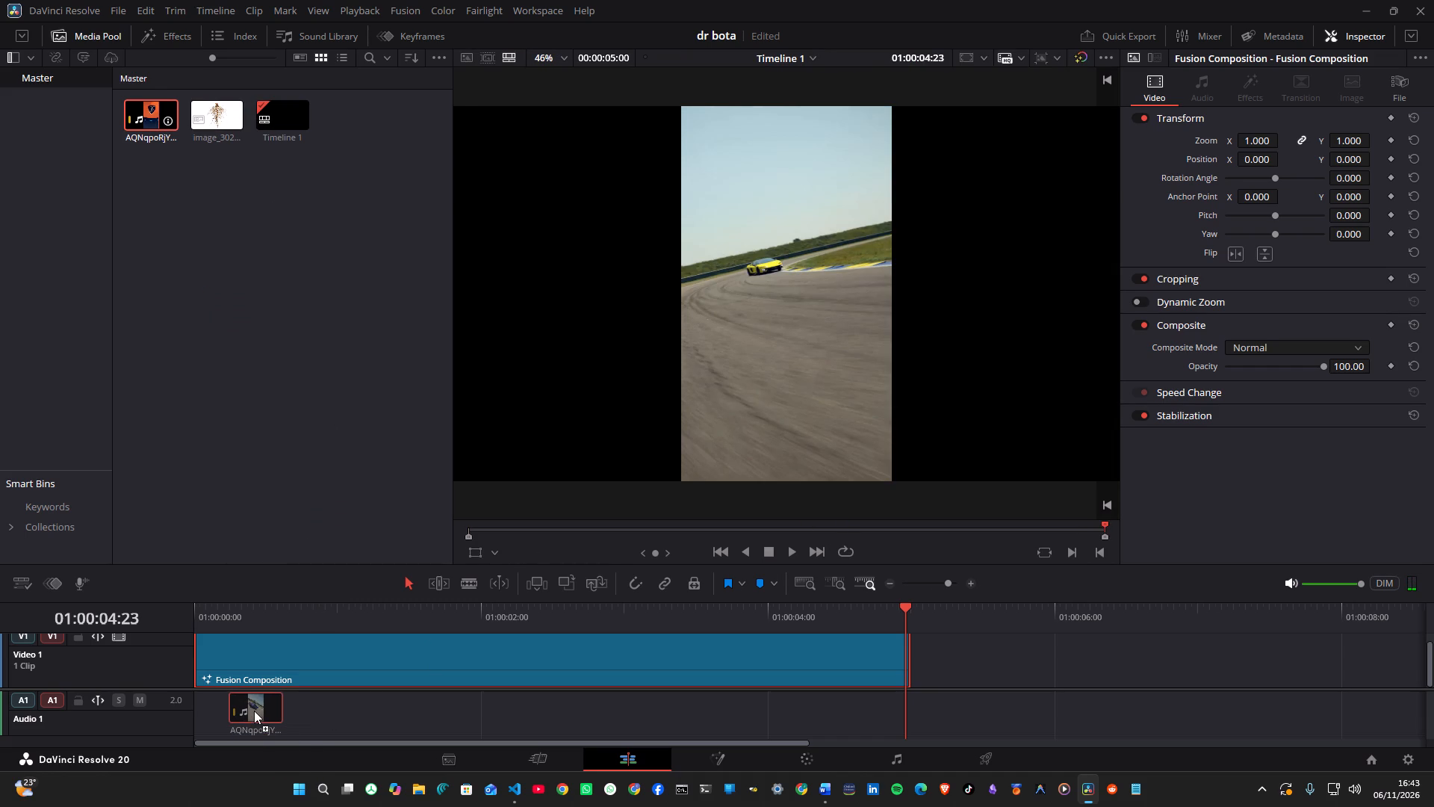
drag(254, 711, 177, 710)
scroll(521, 711, left, 1)
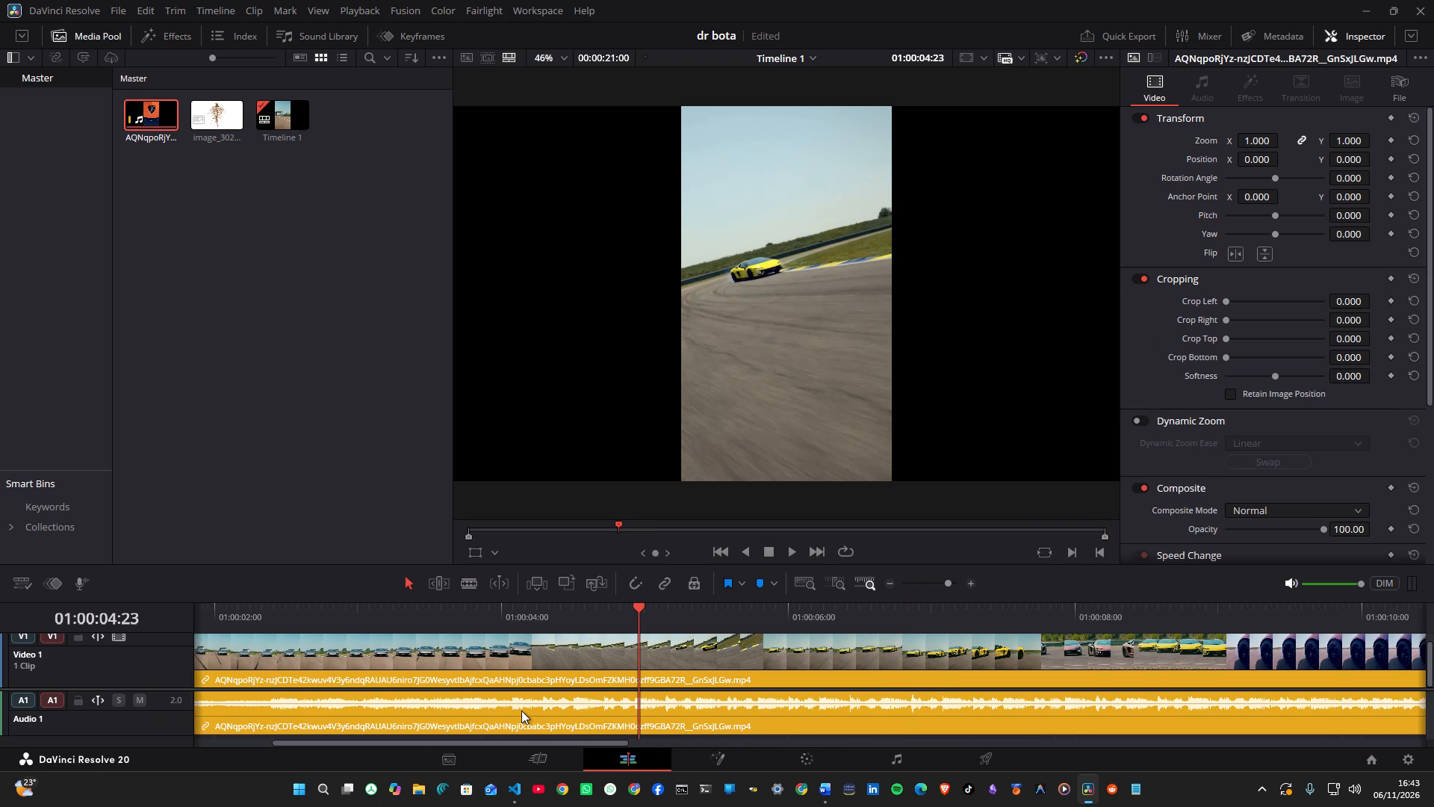
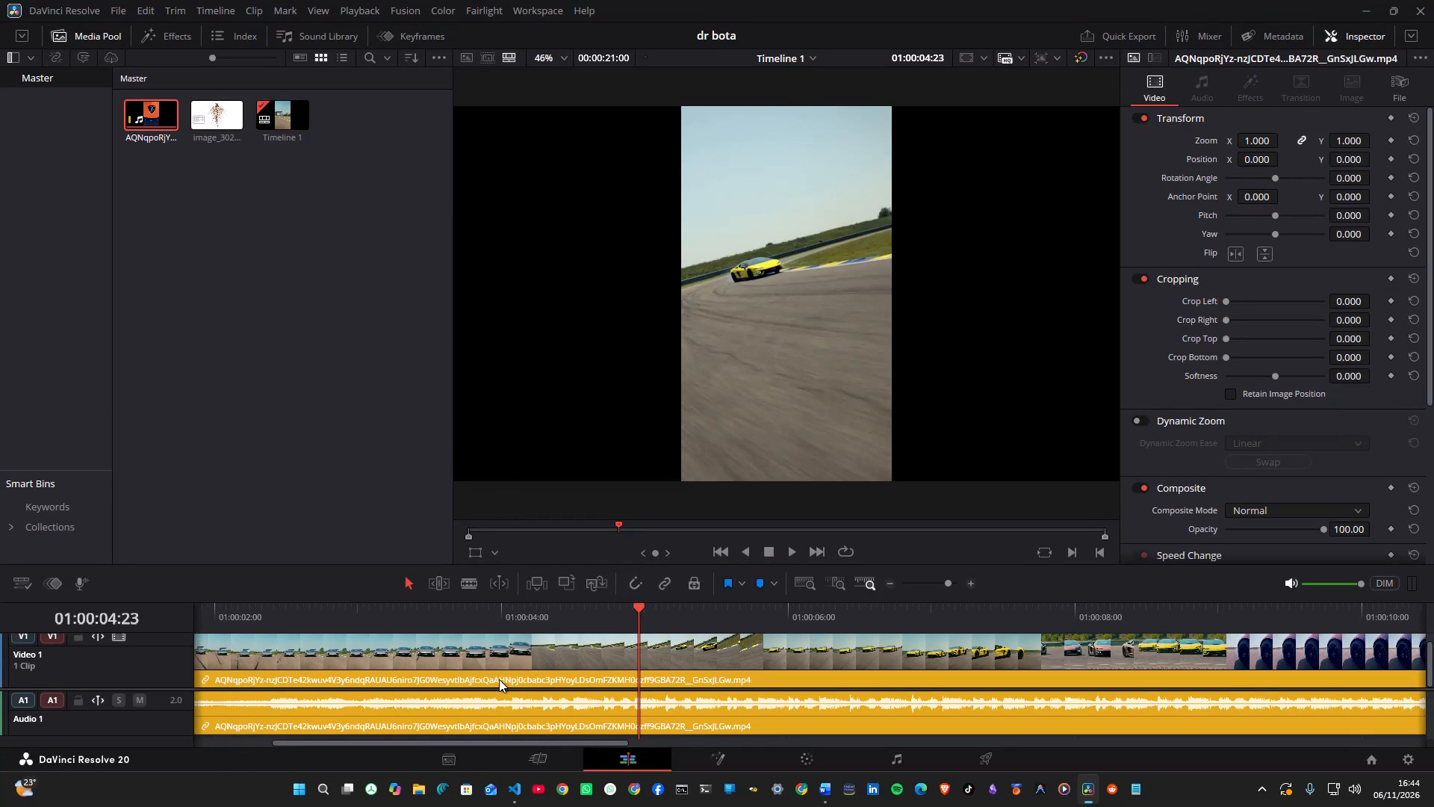
Show the retime controls on the AQNqpoRjYz clip on Video 1.
right_click(479, 674)
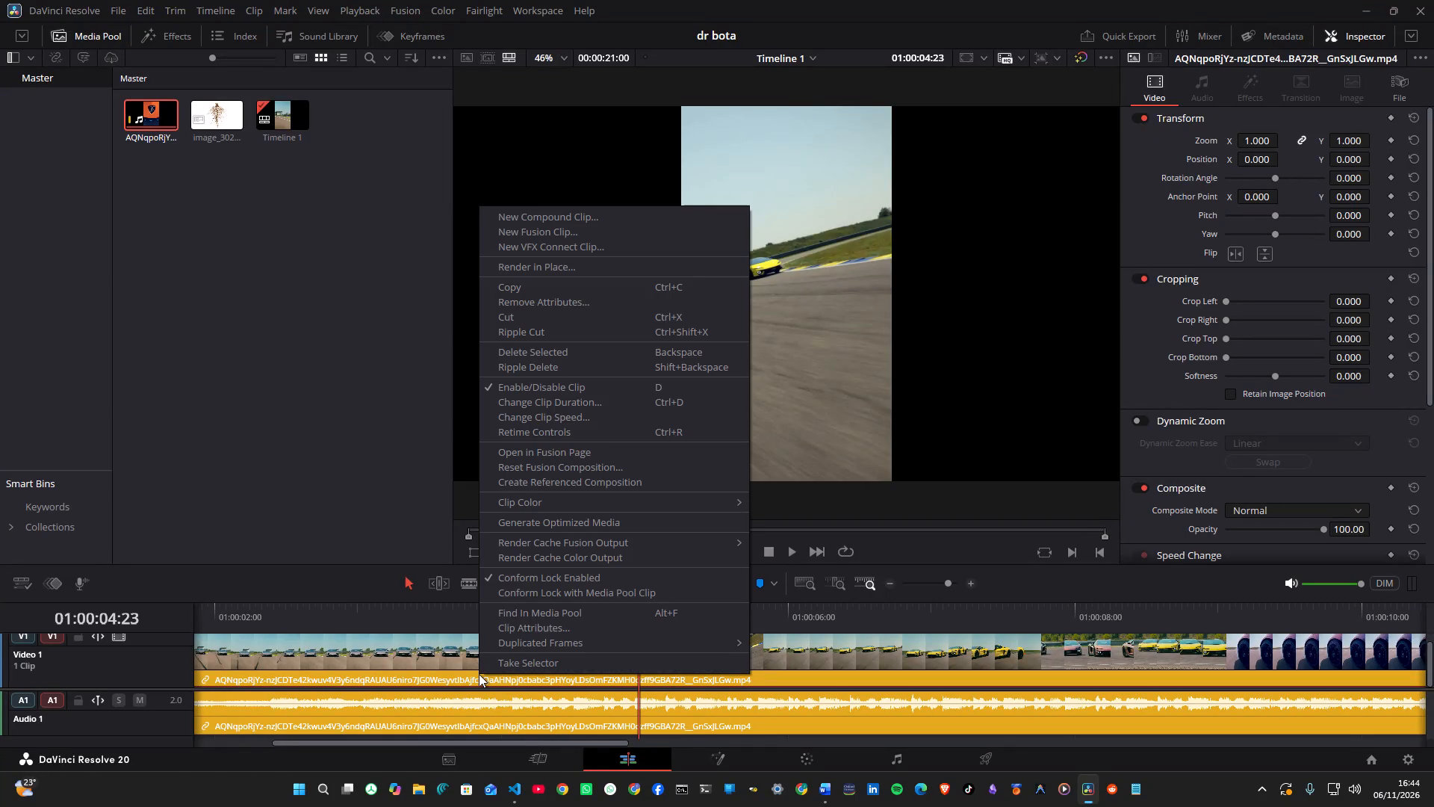
click(549, 435)
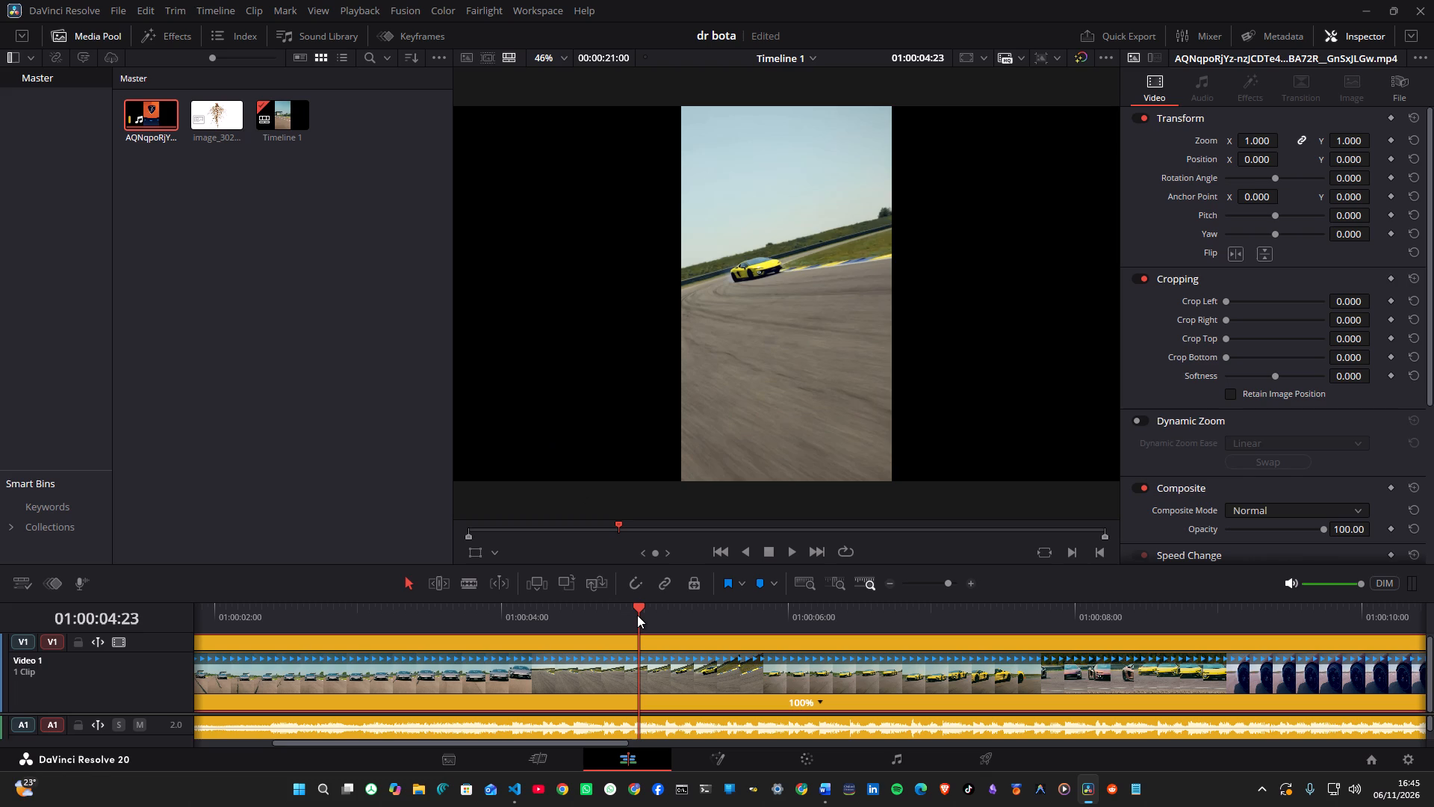
Play Timeline 1 from its start at 01:00:00:00 through to the end to review the car clip.
drag(637, 615, 223, 607)
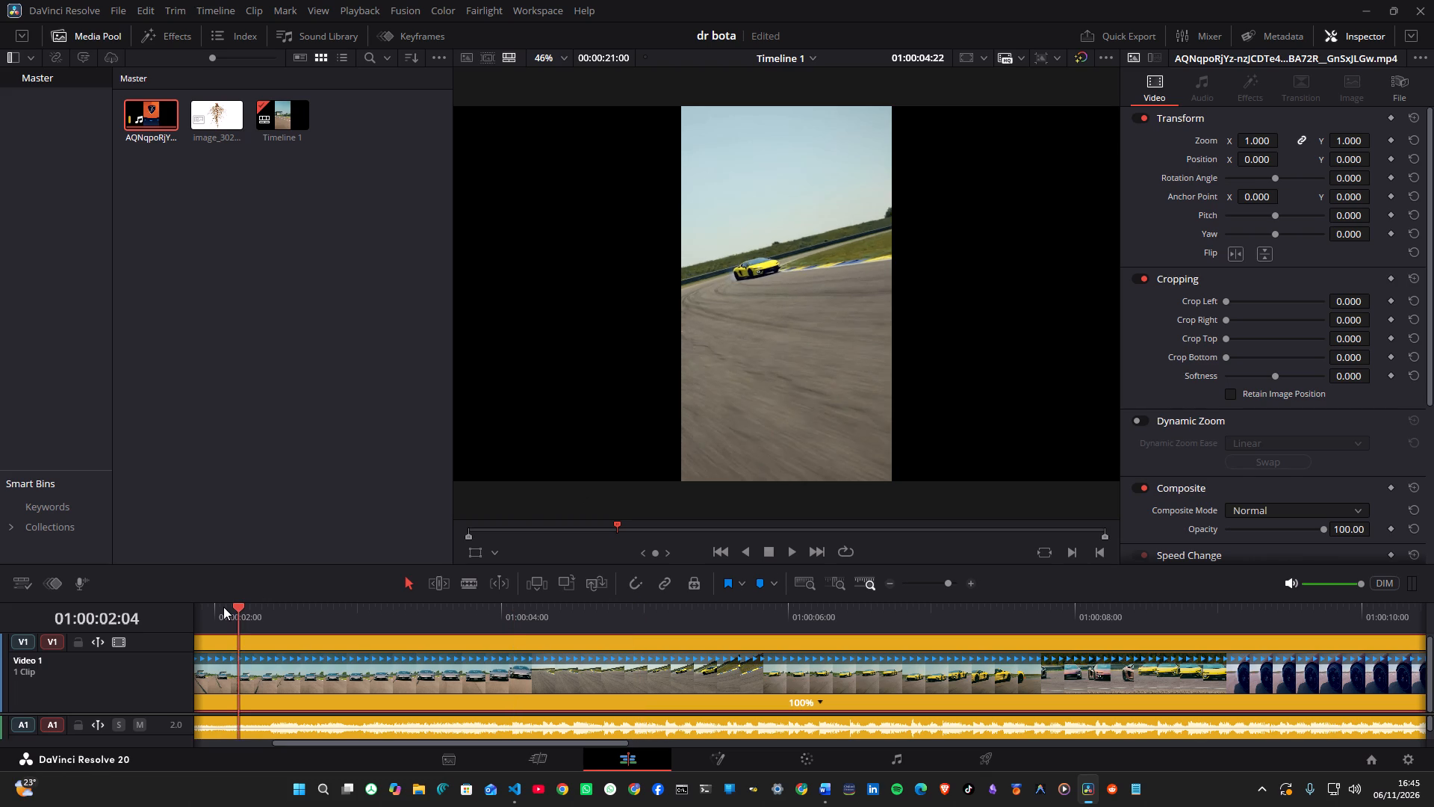
drag(223, 607, 170, 607)
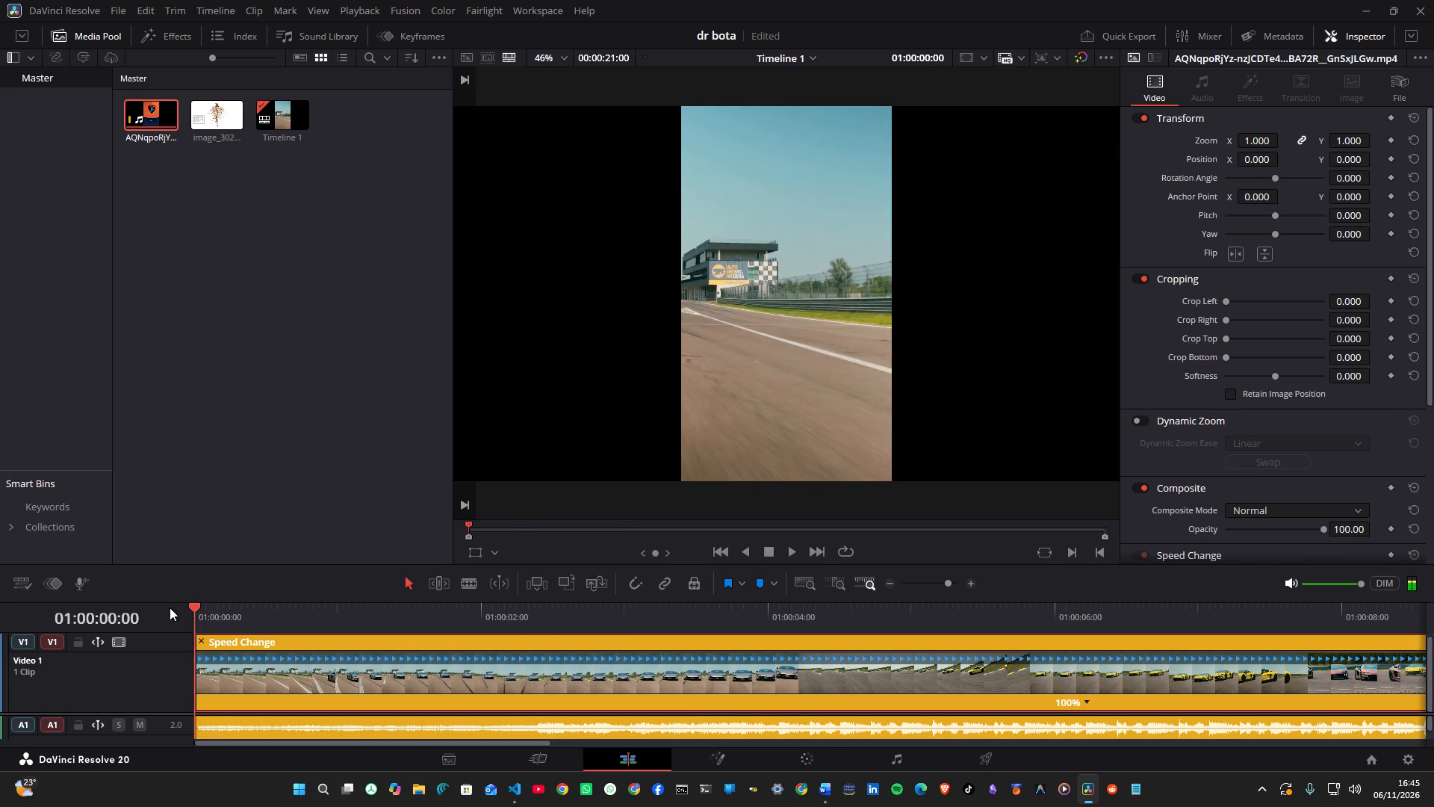
drag(170, 607, 159, 607)
key(space)
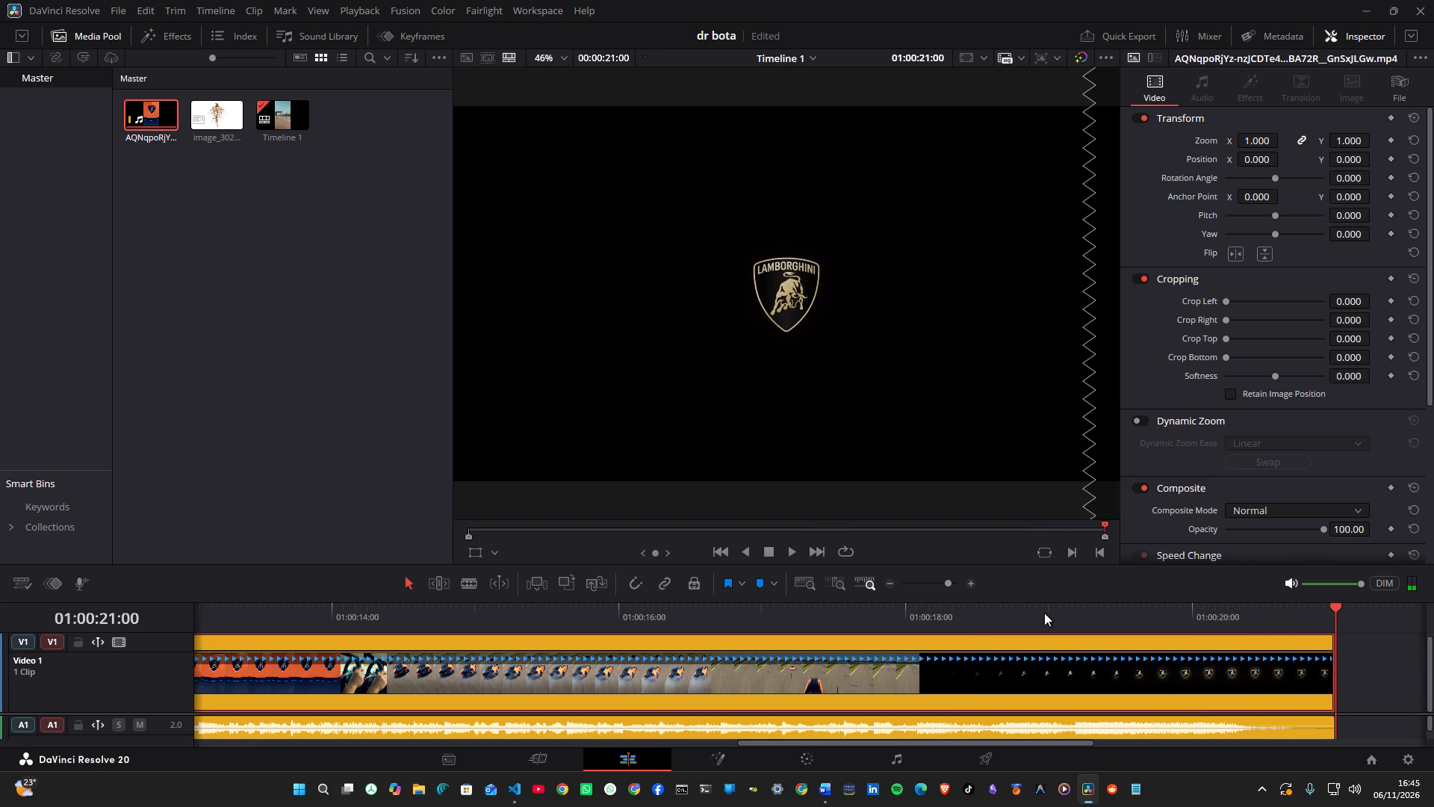
With the Blade tool, cut the Video 1 clip twice around 01:00:18:02, where the black Lamborghini logo ending begins.
click(920, 667)
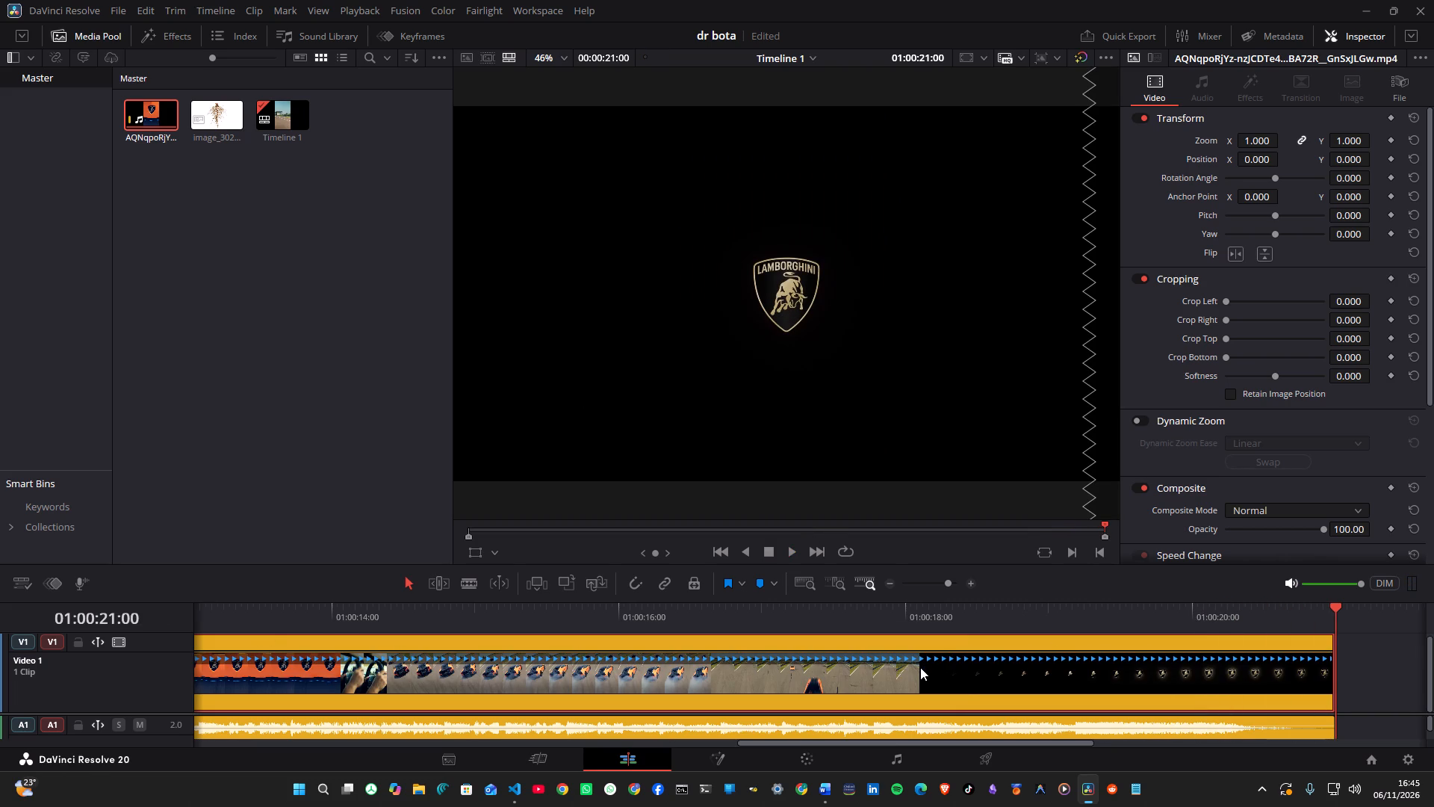
right_click(920, 667)
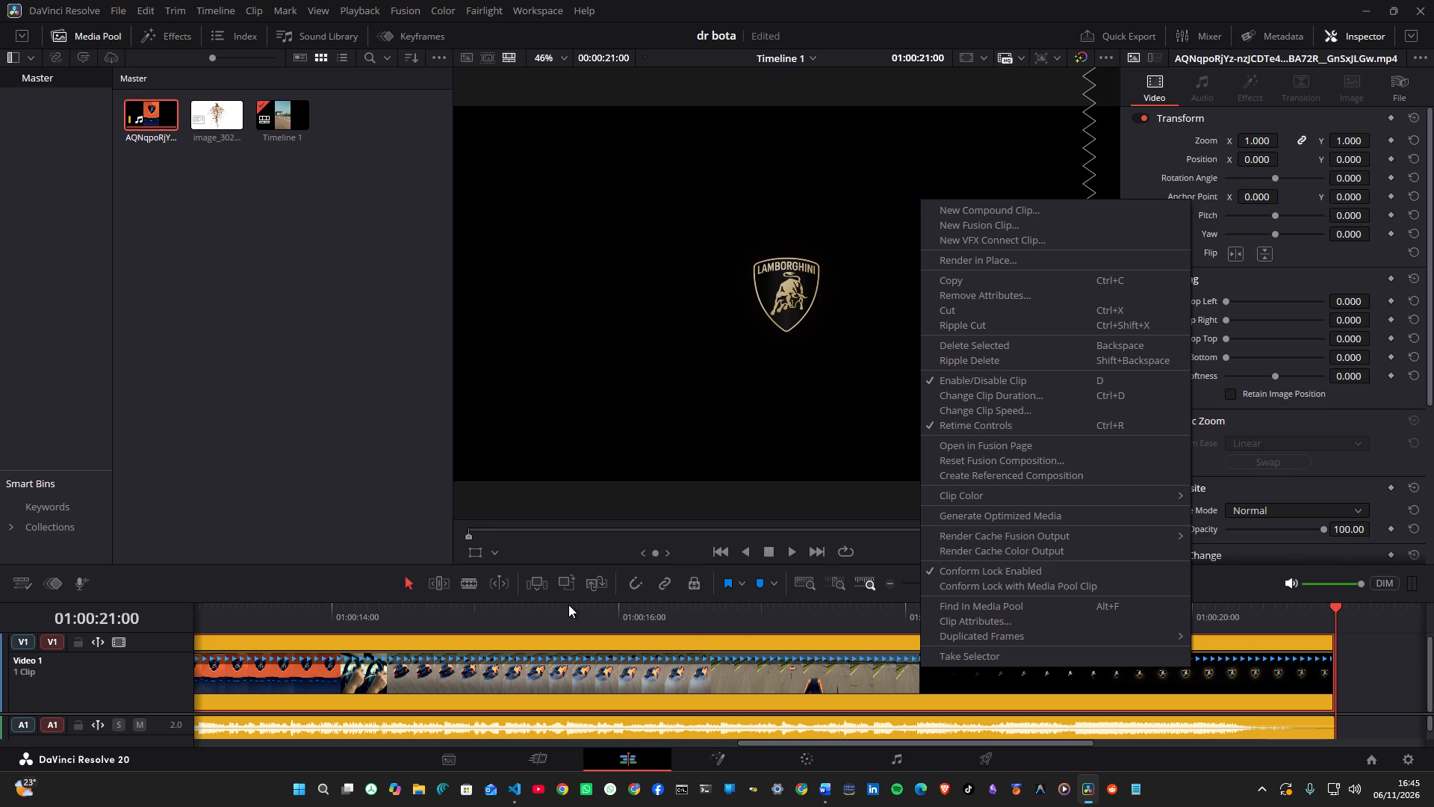
click(472, 587)
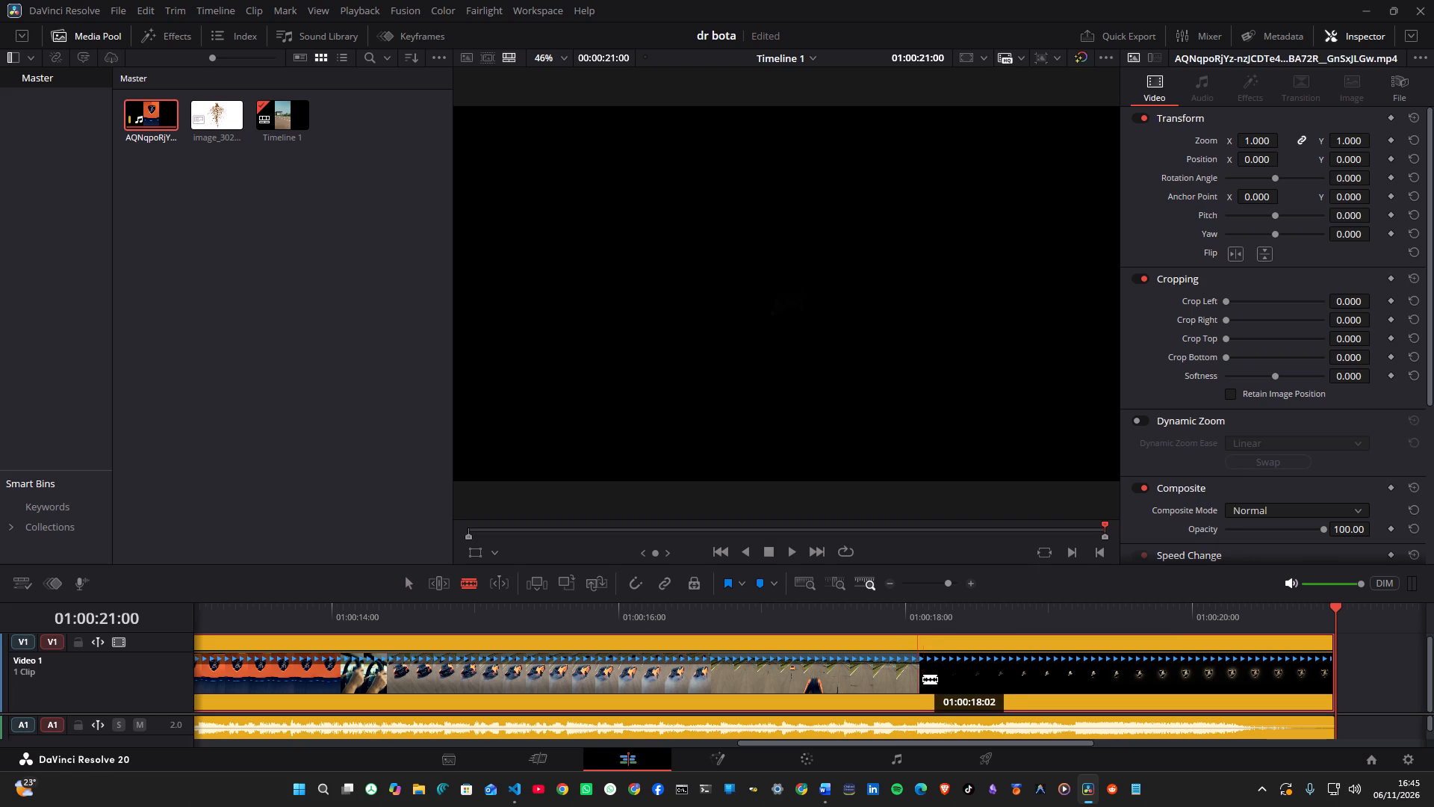
click(922, 680)
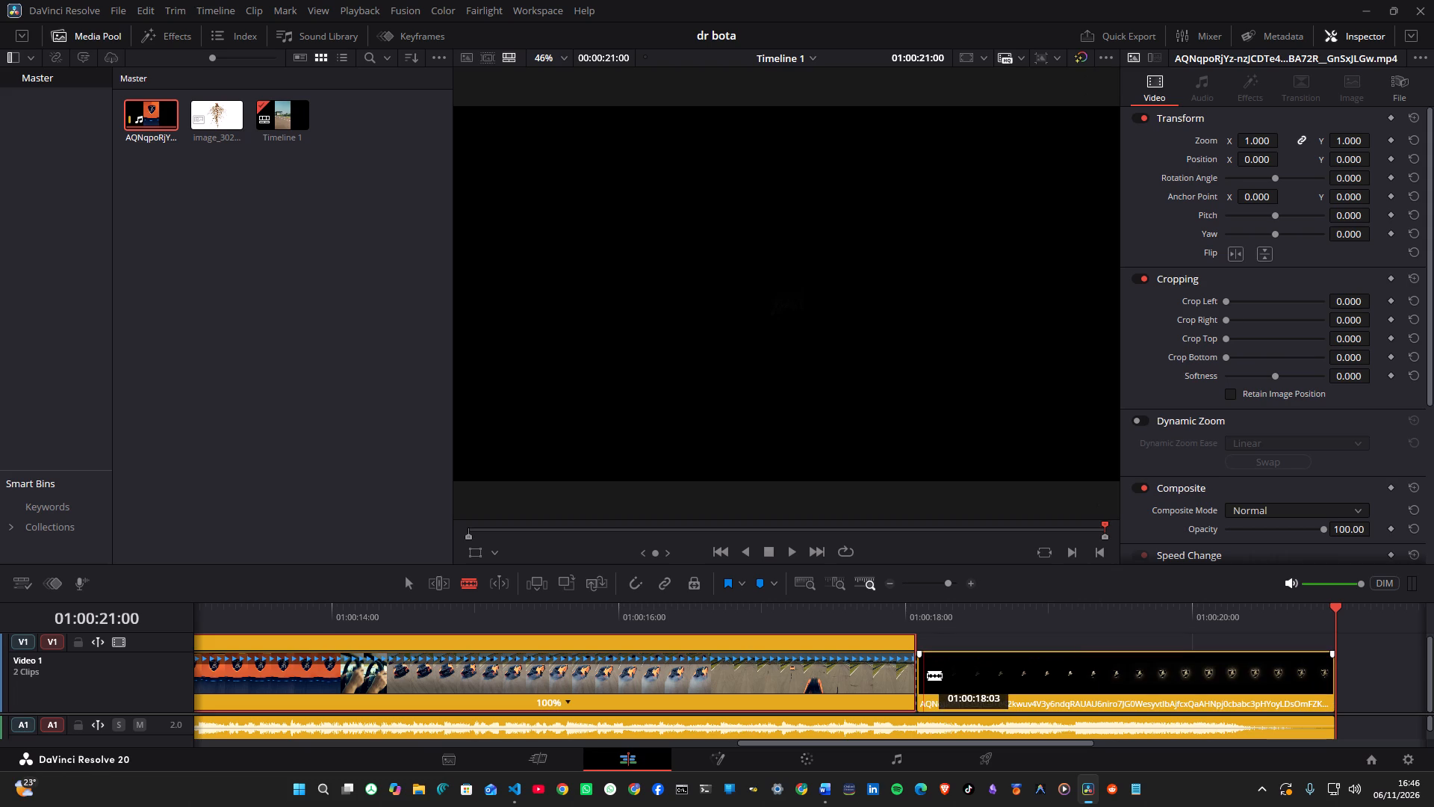
key(ctrl+b)
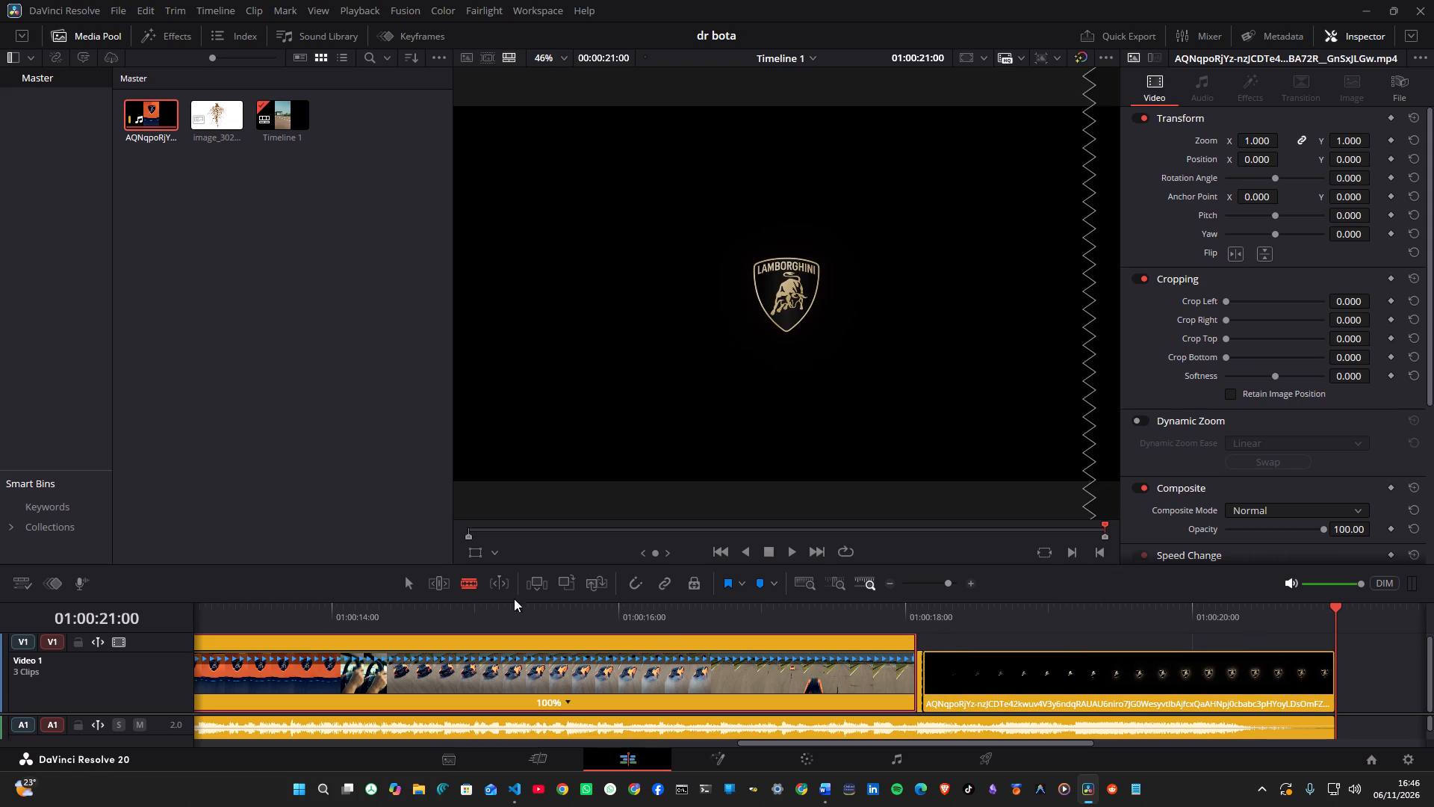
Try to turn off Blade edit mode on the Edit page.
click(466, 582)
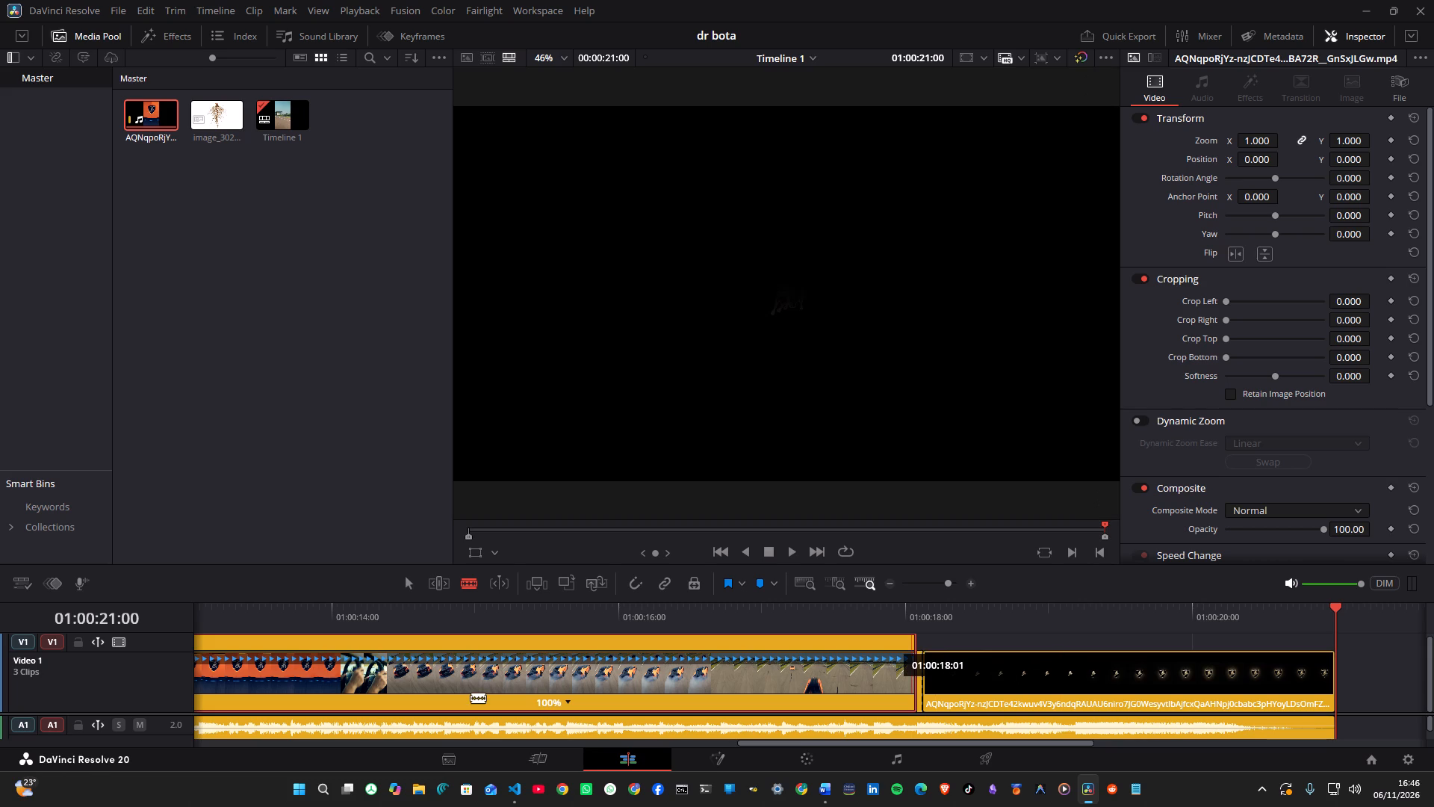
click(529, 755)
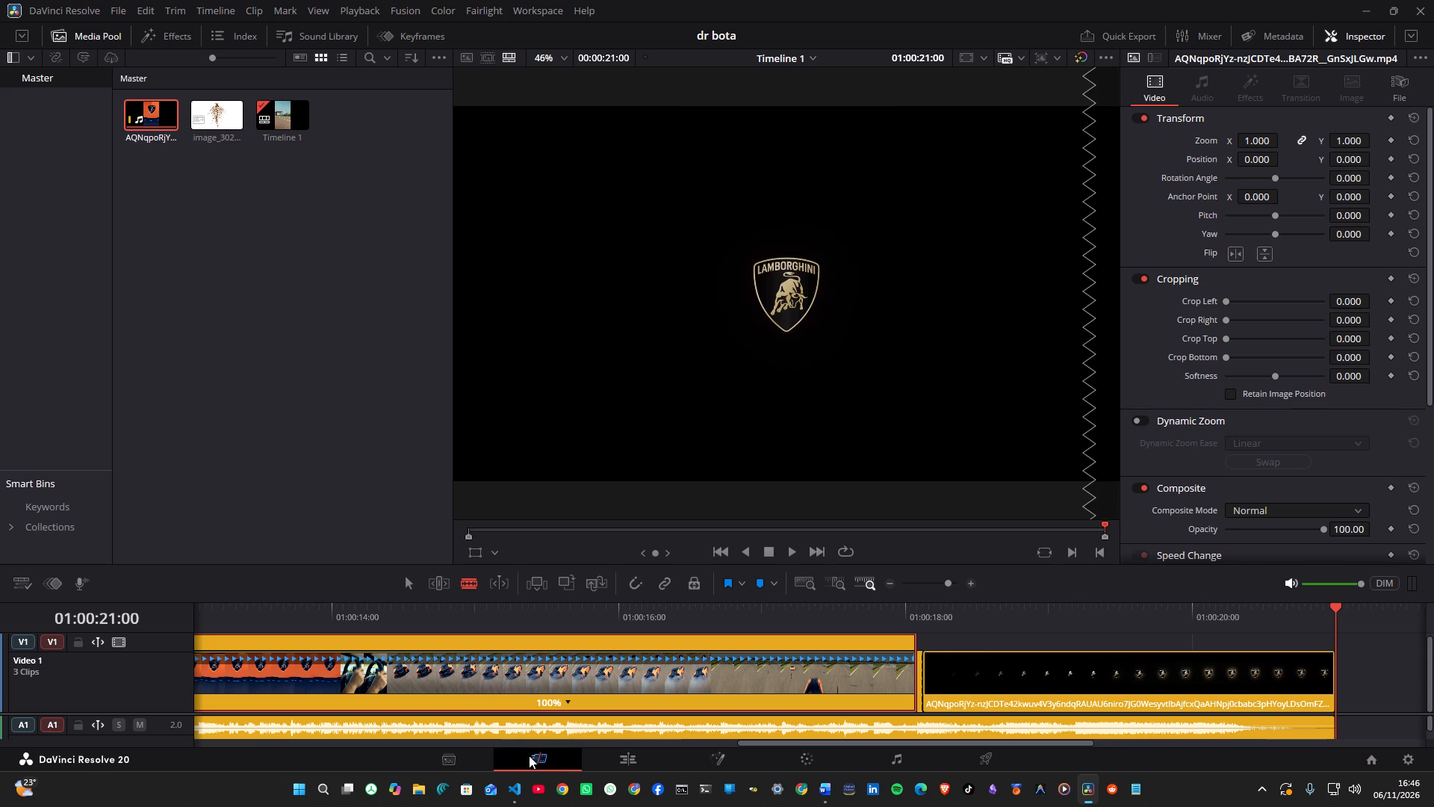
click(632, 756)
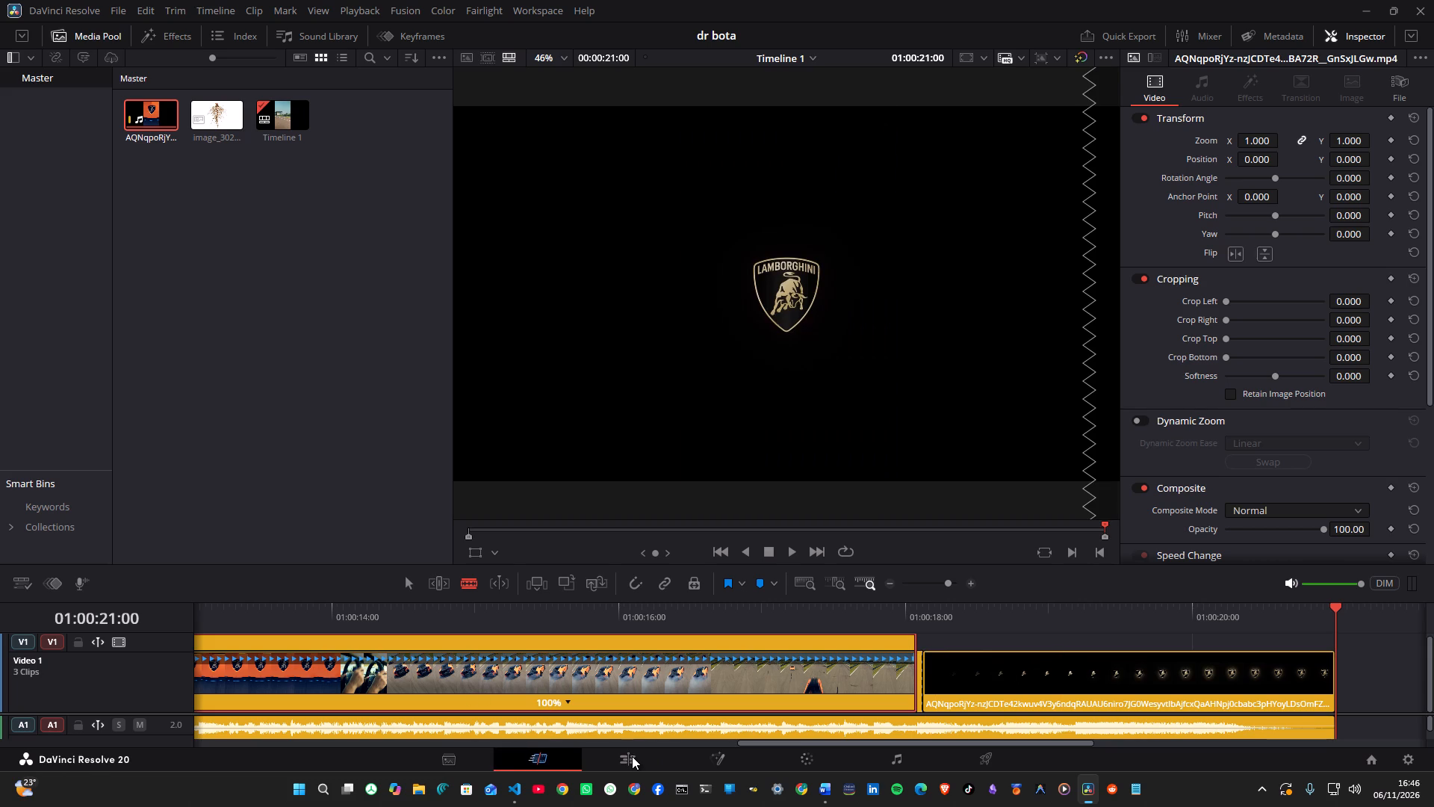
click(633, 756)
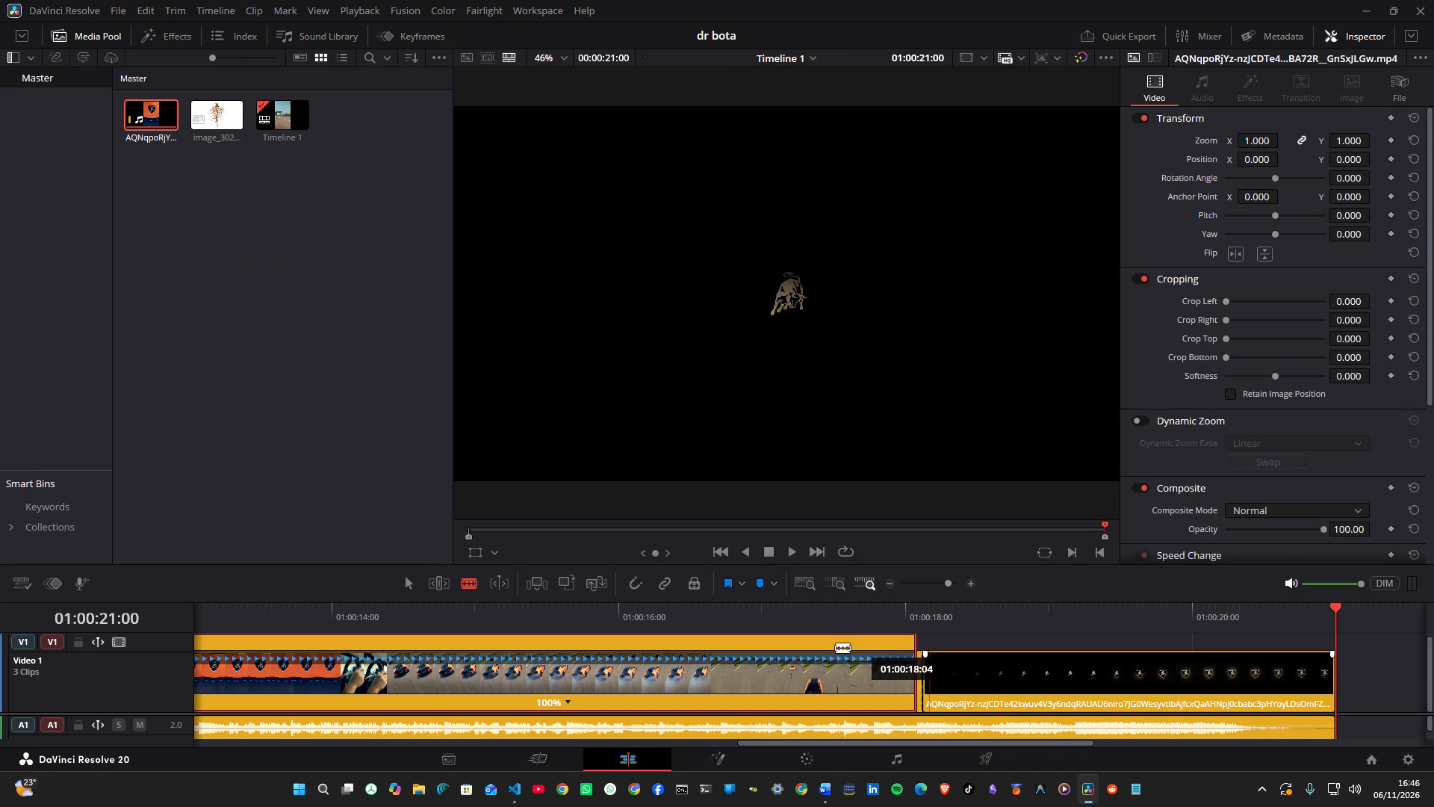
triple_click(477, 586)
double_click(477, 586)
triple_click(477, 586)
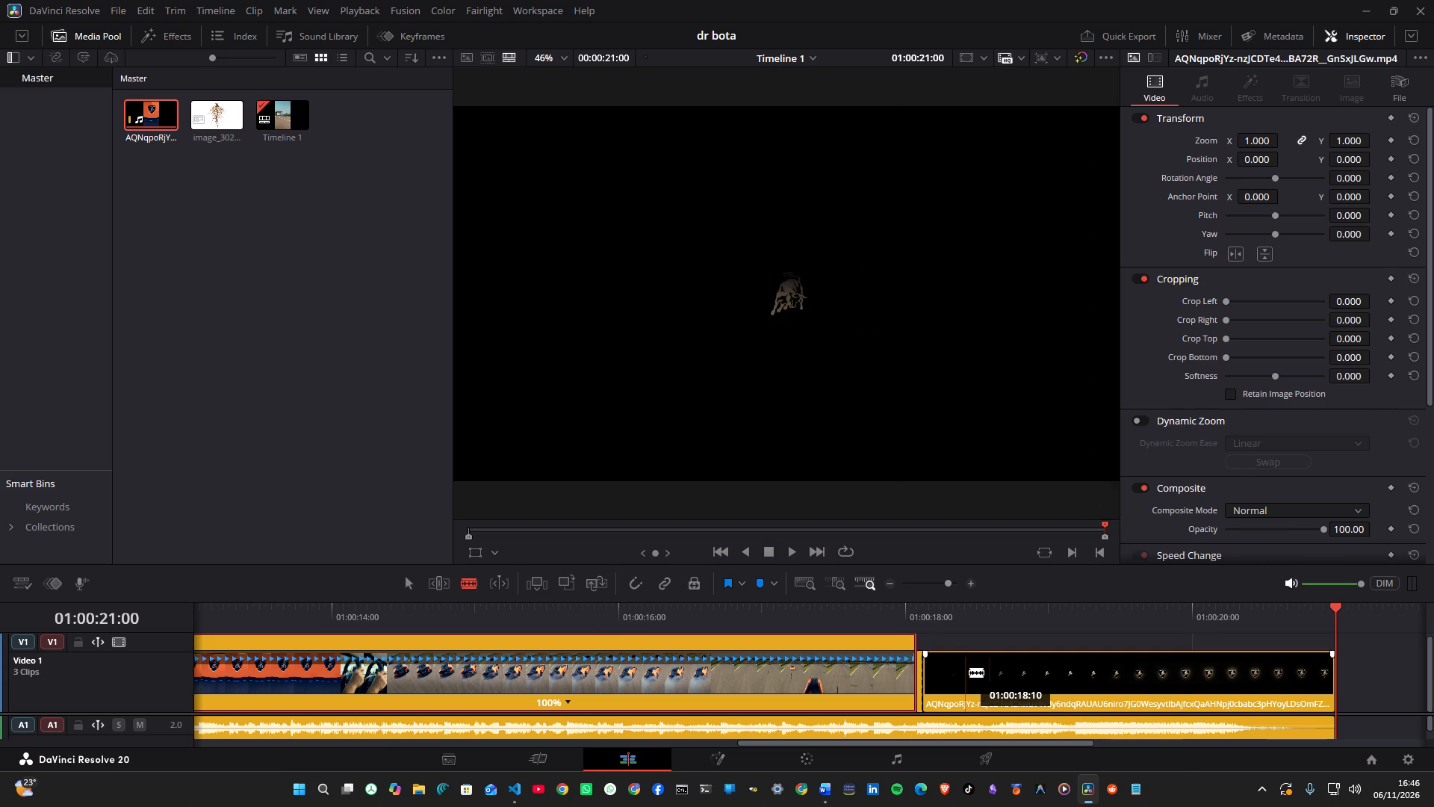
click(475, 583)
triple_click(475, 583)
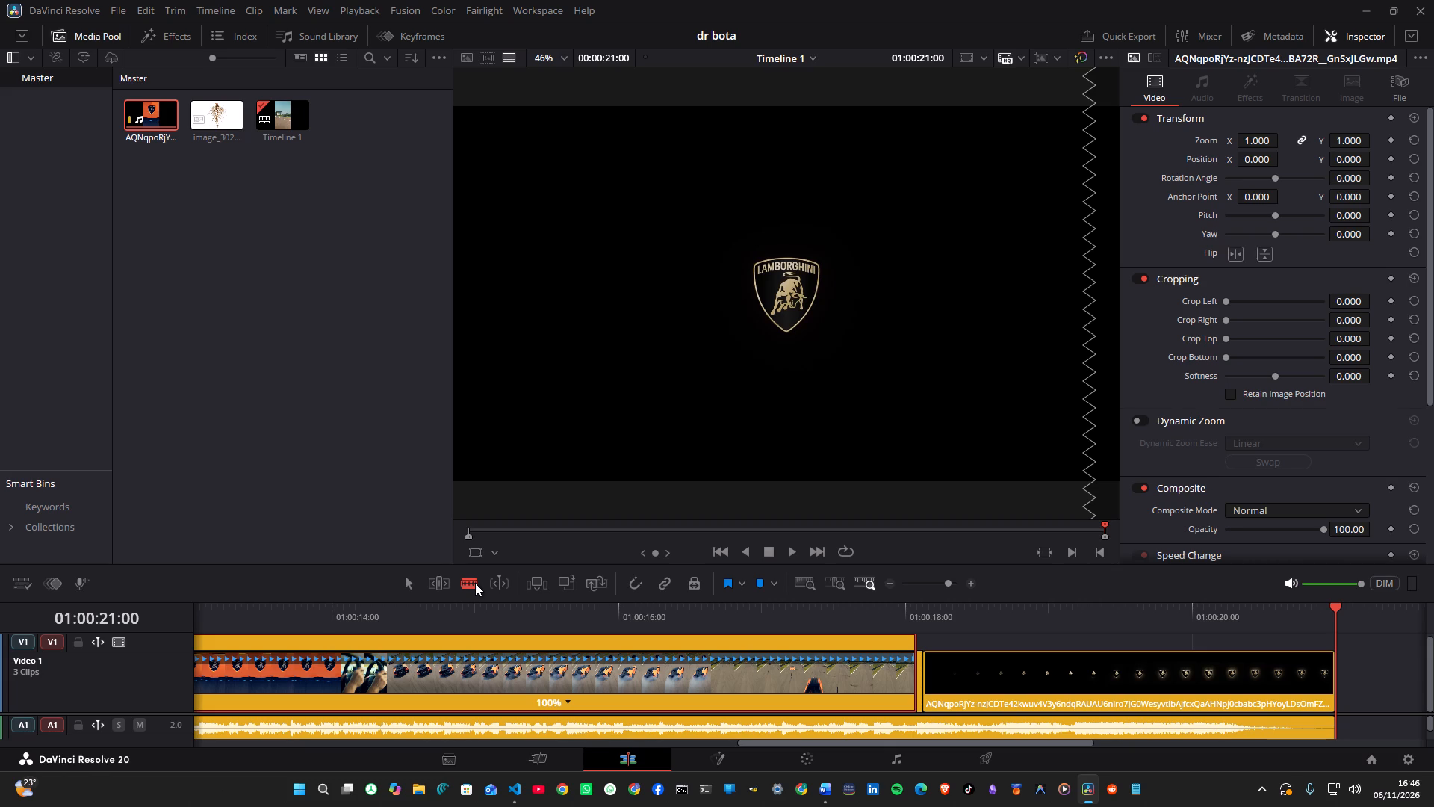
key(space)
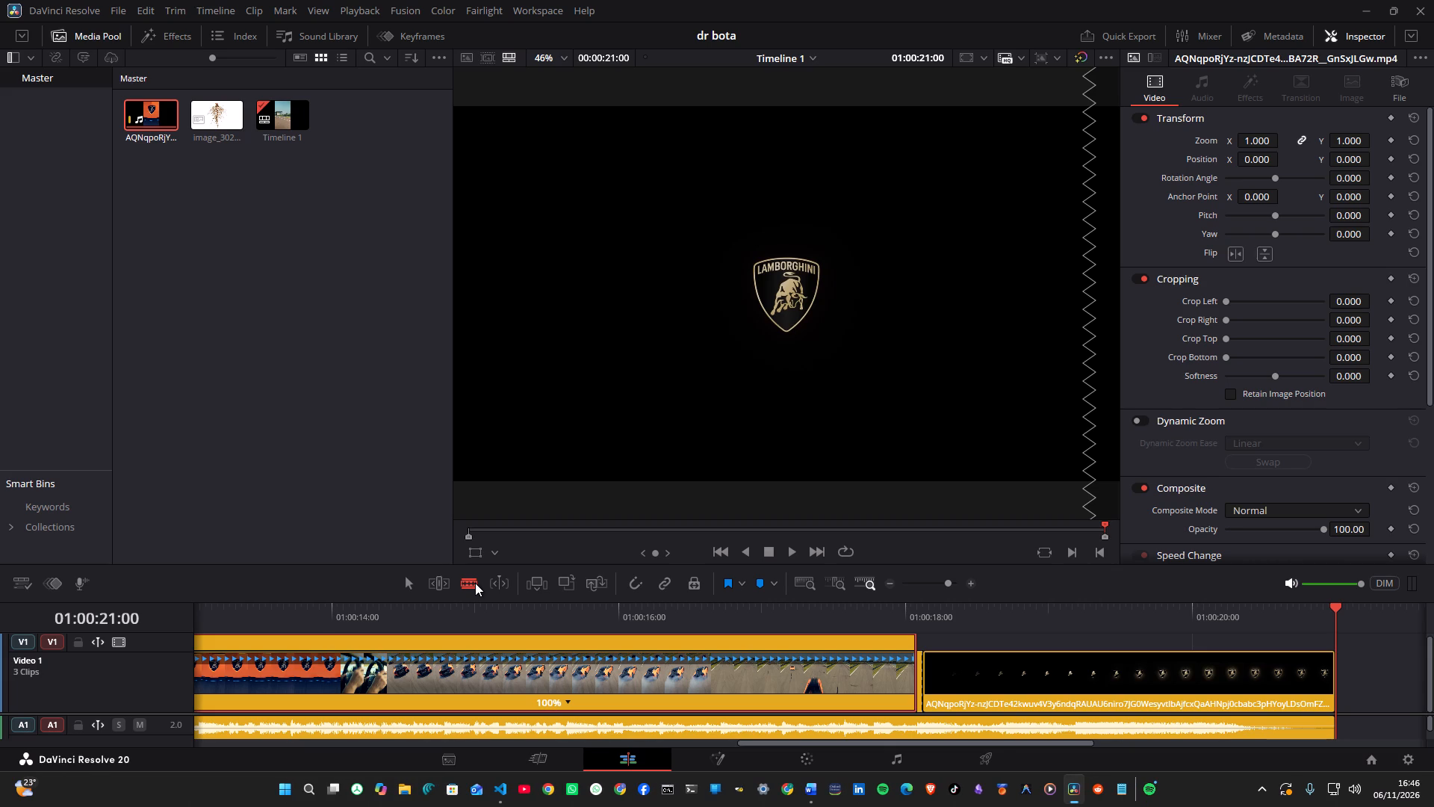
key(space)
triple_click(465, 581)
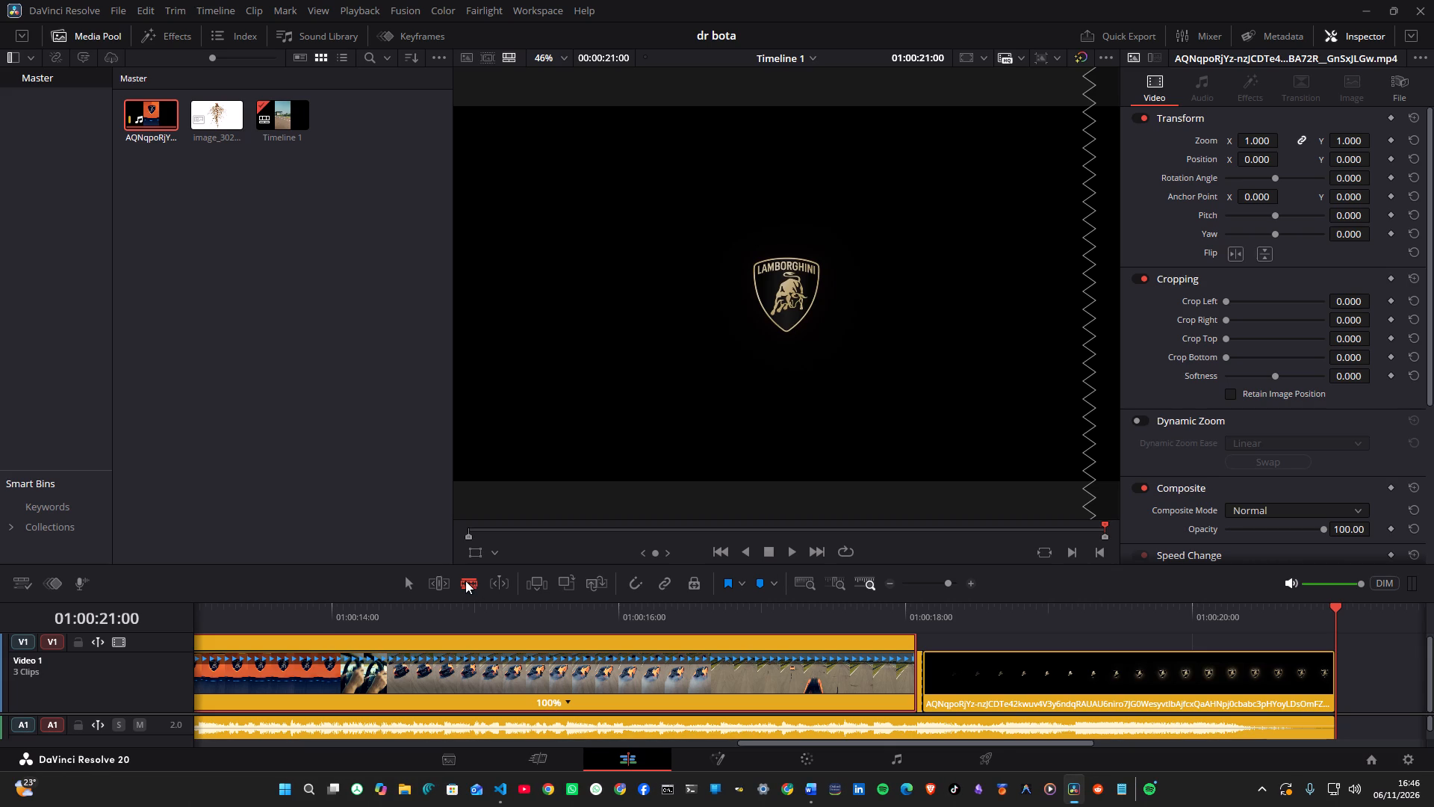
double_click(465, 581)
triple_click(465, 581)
Switch to Chrome, search Google for "how to unselect razor in davince resolve", and read the expanded AI overview.
click(559, 787)
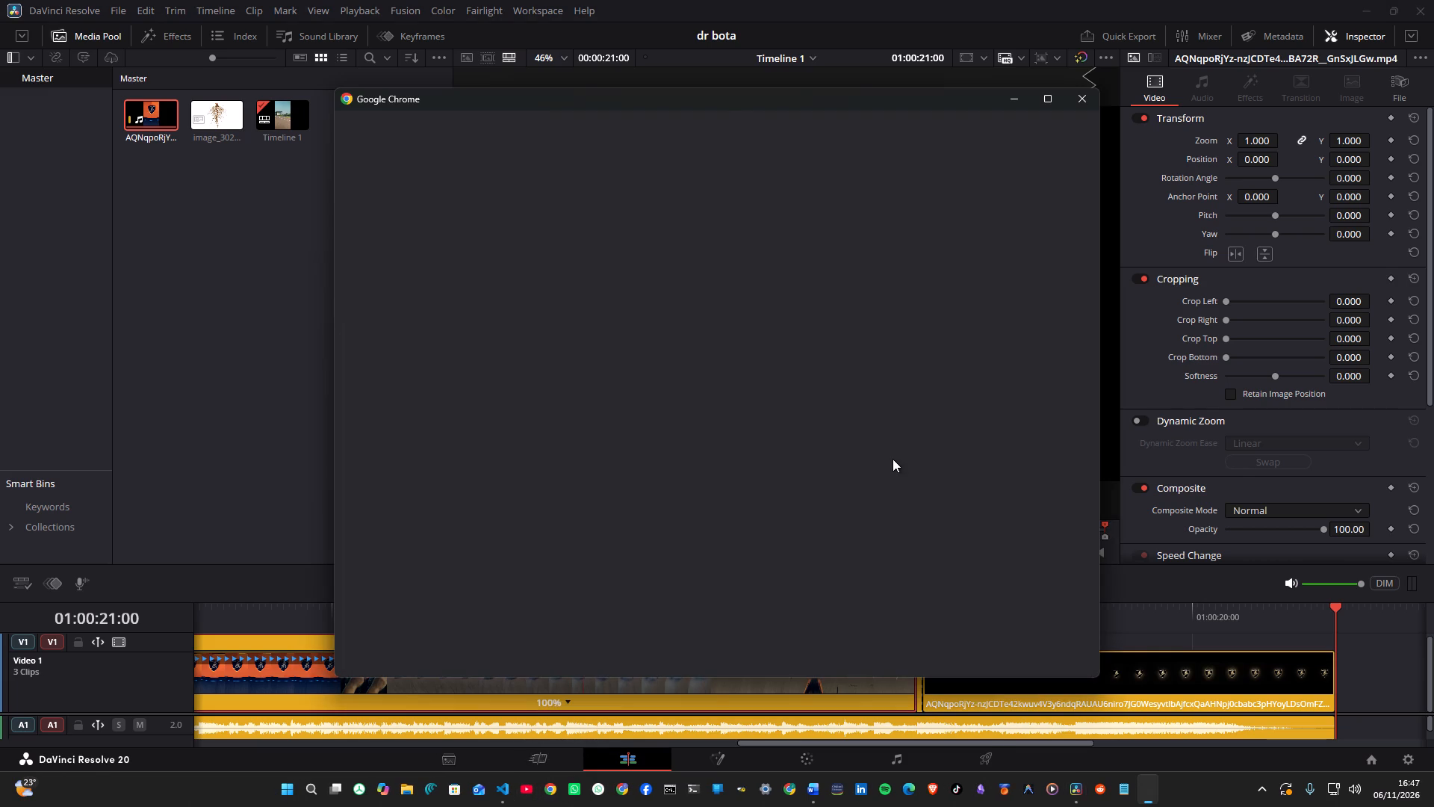
click(910, 383)
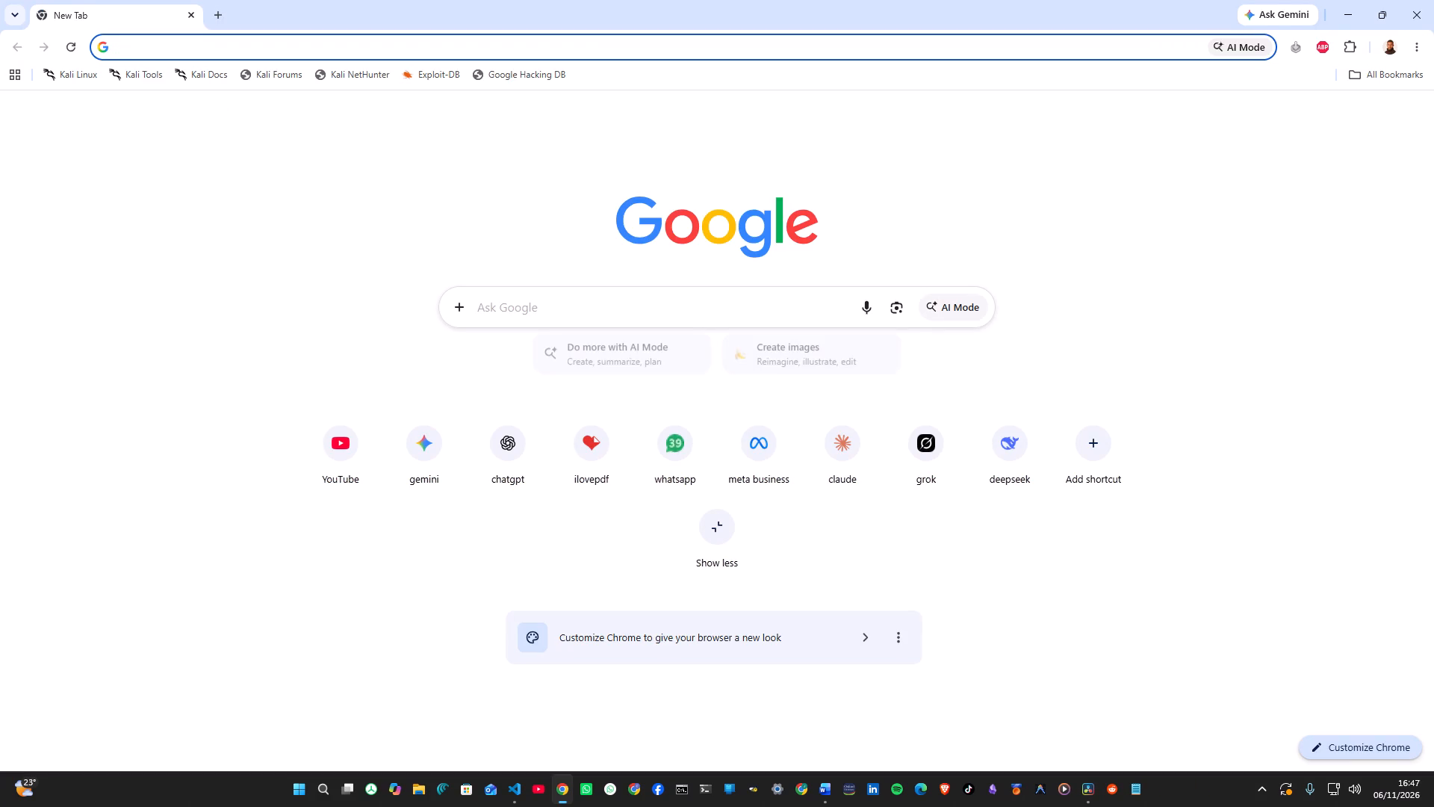
click(534, 307)
text(how ro)
key(space)
key(BackSpace)
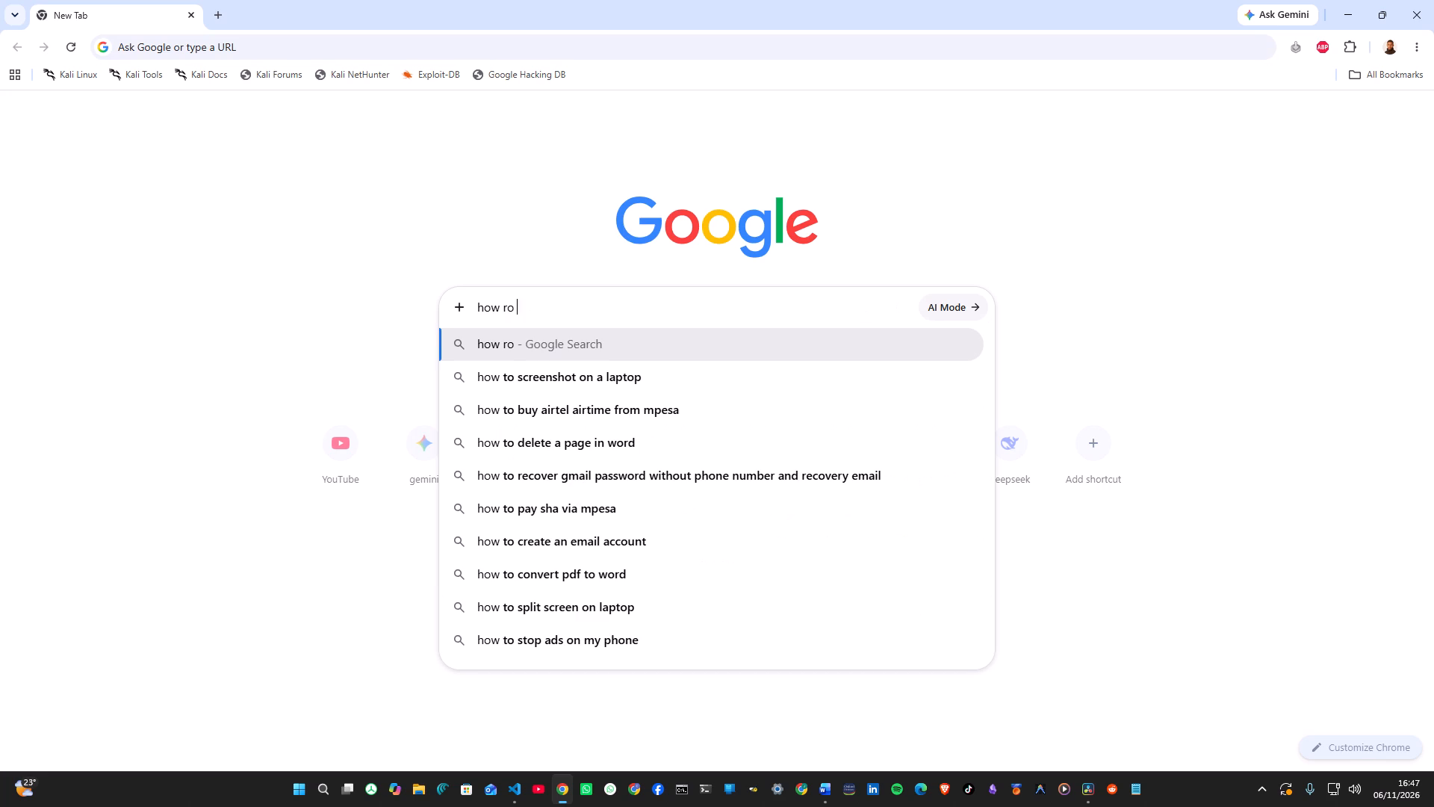
key(BackSpace)
key(BackSpace)
text(ro un)
key(BackSpace)
key(BackSpace)
key(BackSpace)
key(BackSpace)
key(BackSpace)
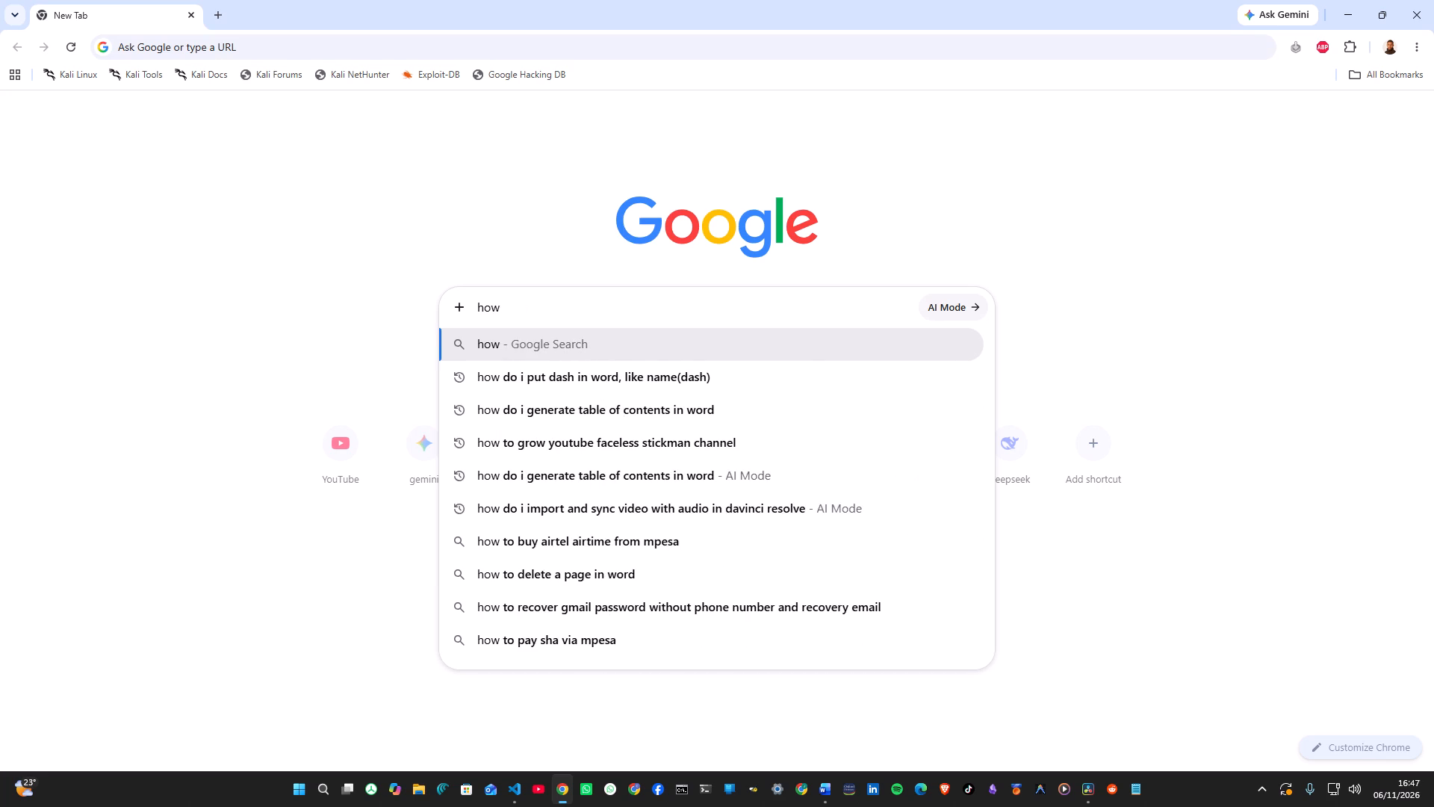
text(to uns)
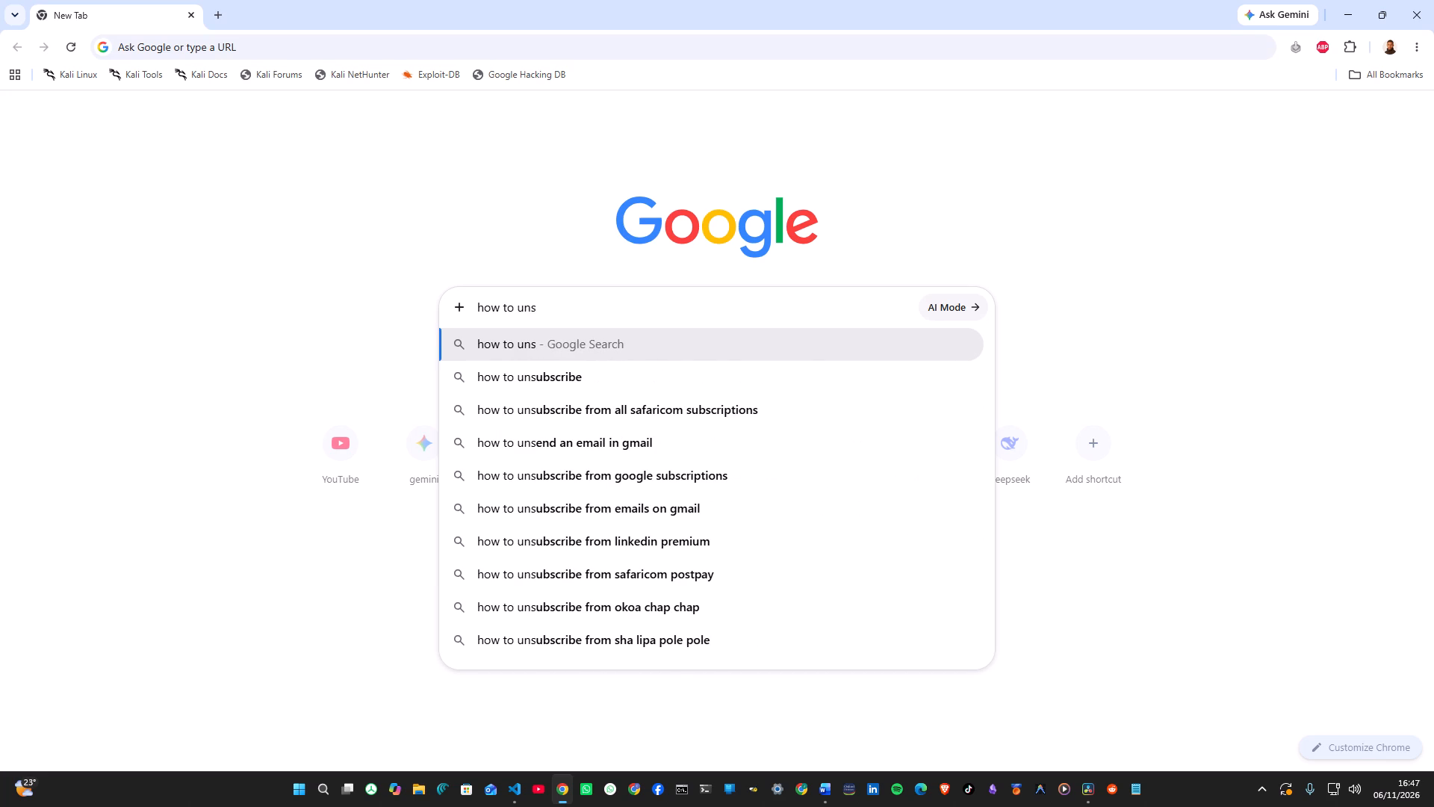
text(elect)
key(space)
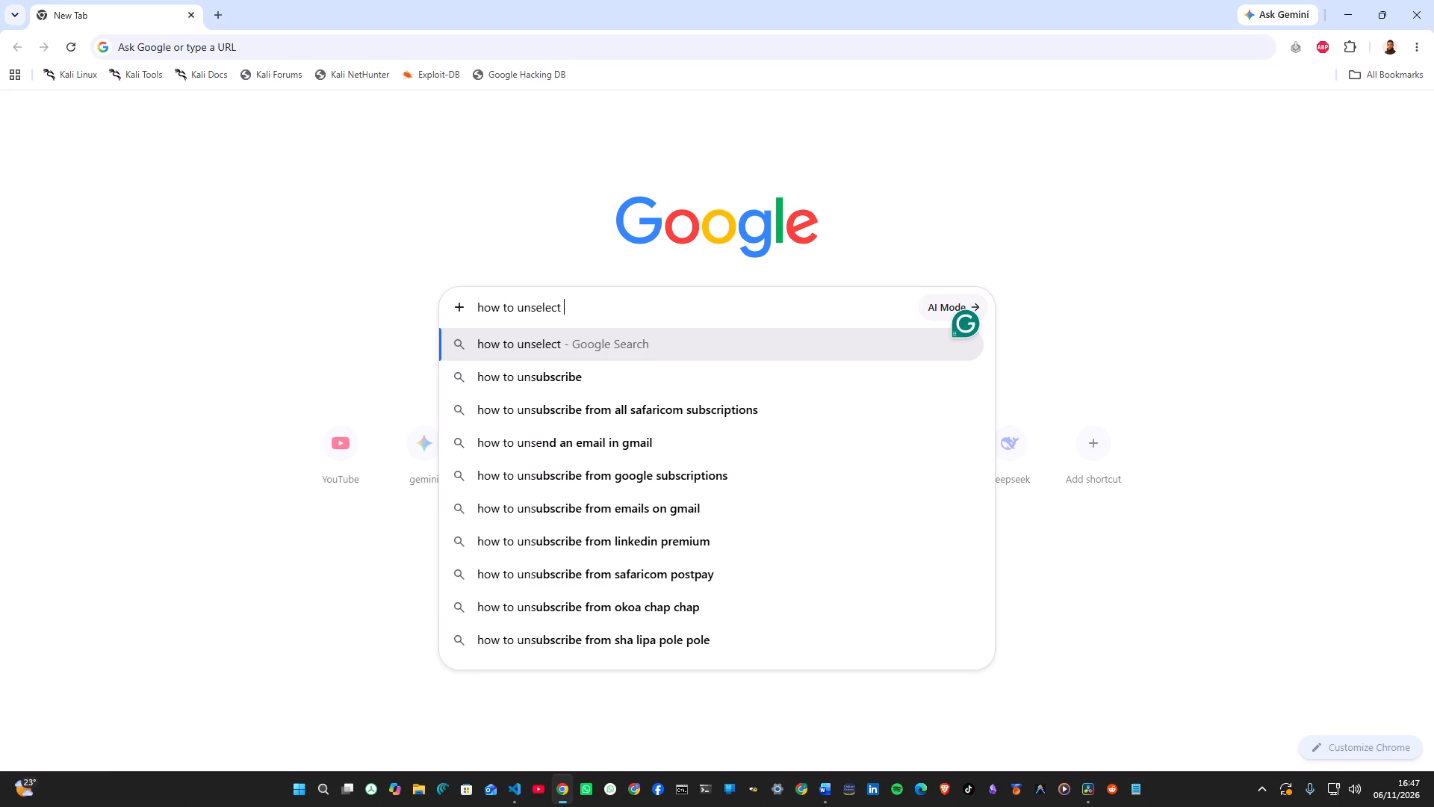
text(razor)
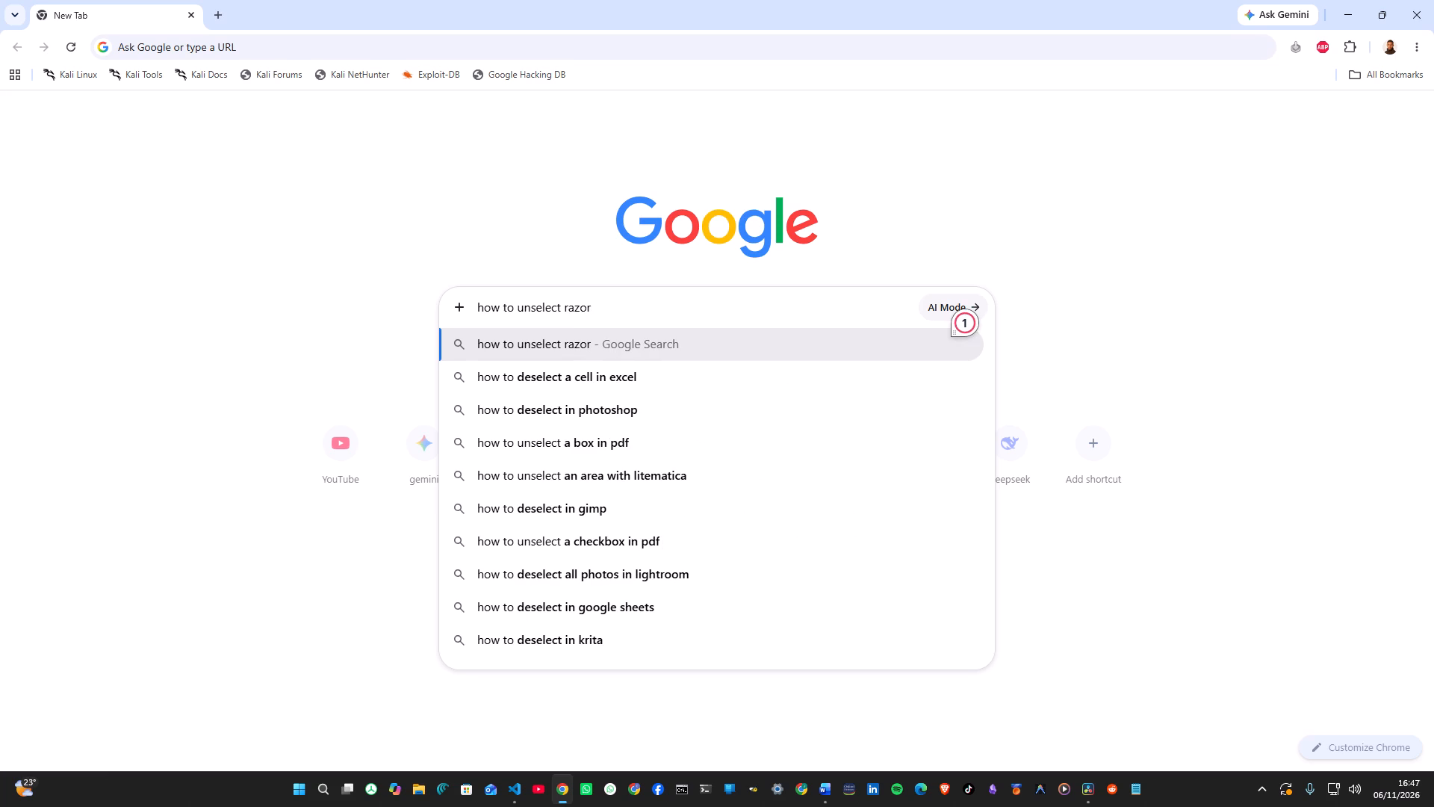
key(space)
text(in davince resolve)
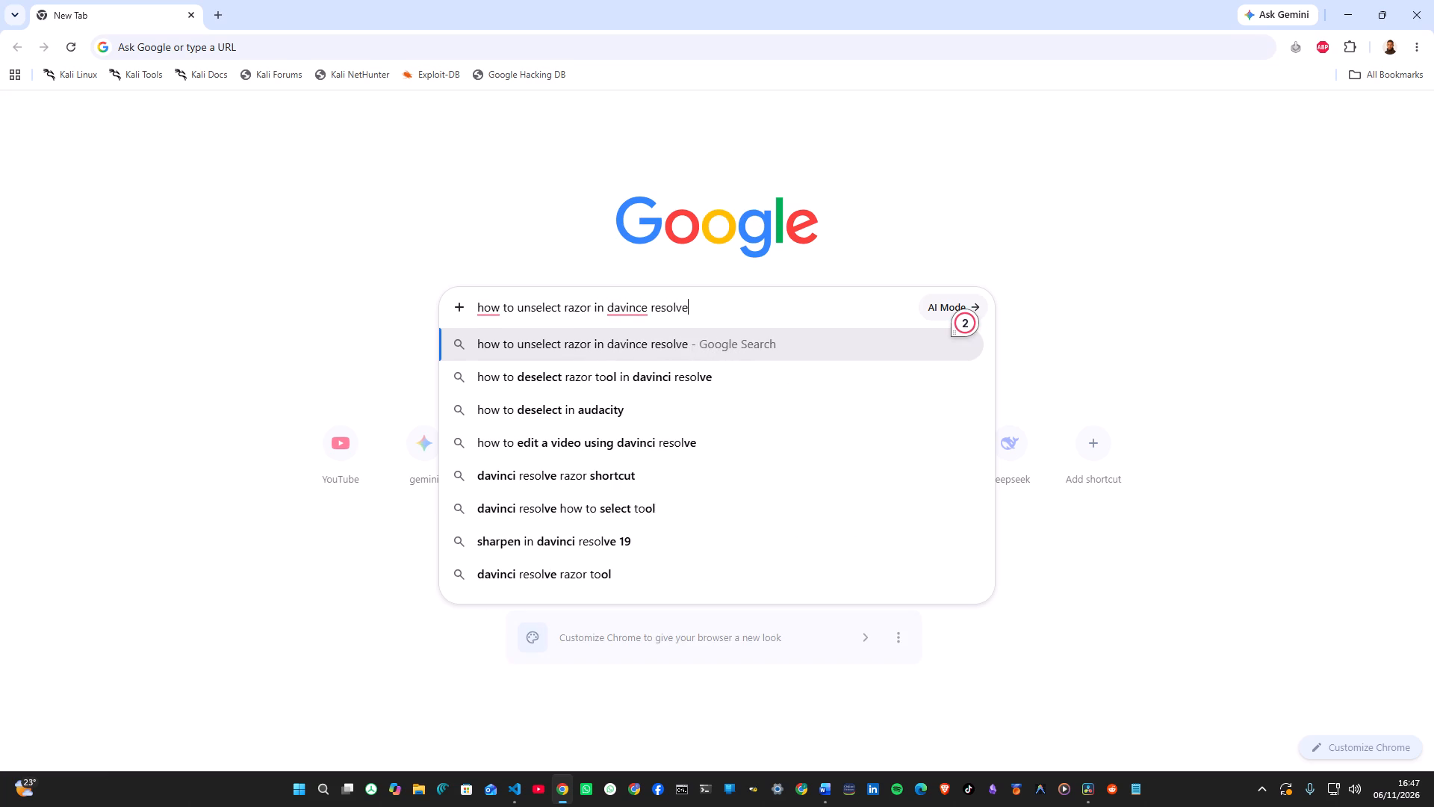
key(Return)
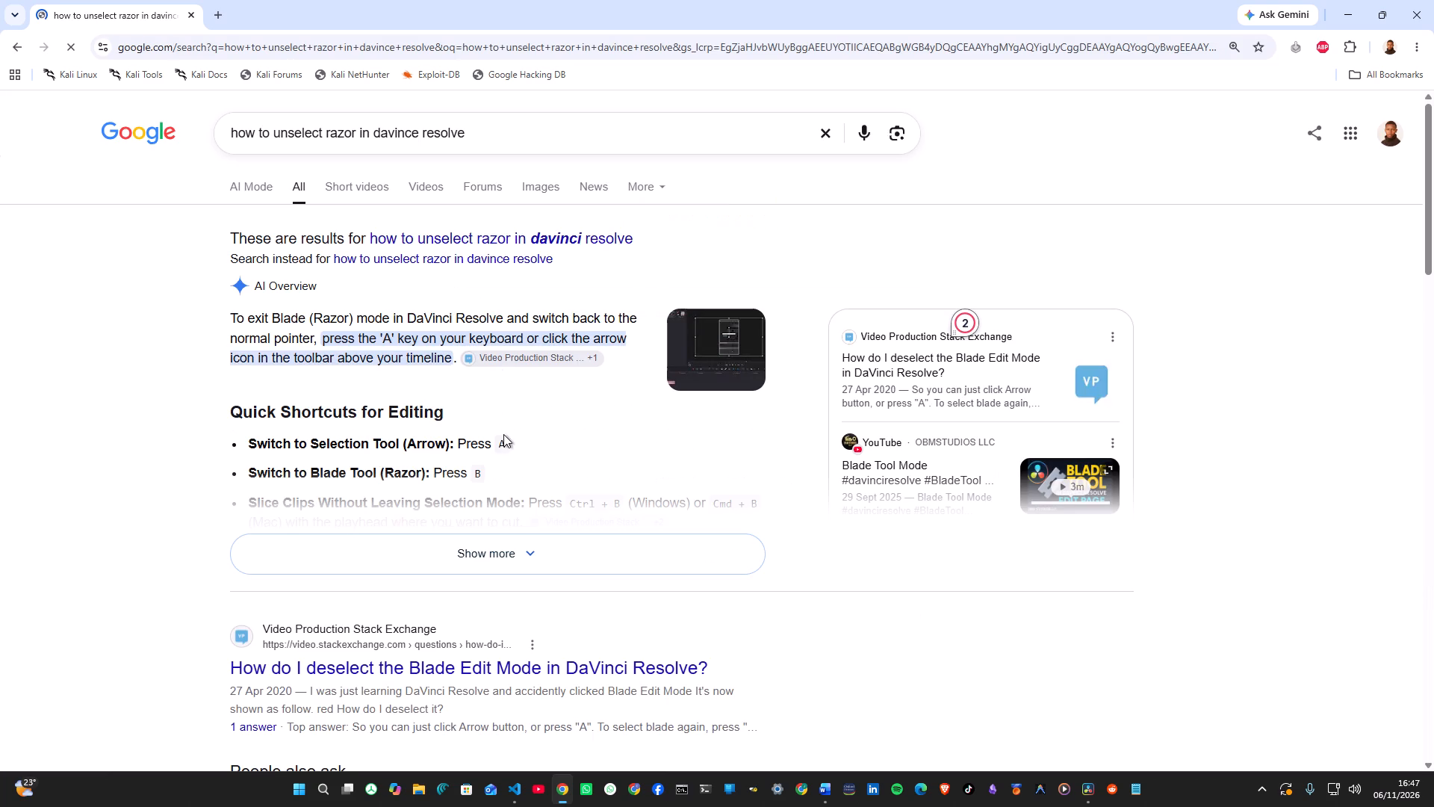
scroll(511, 445, down, 1)
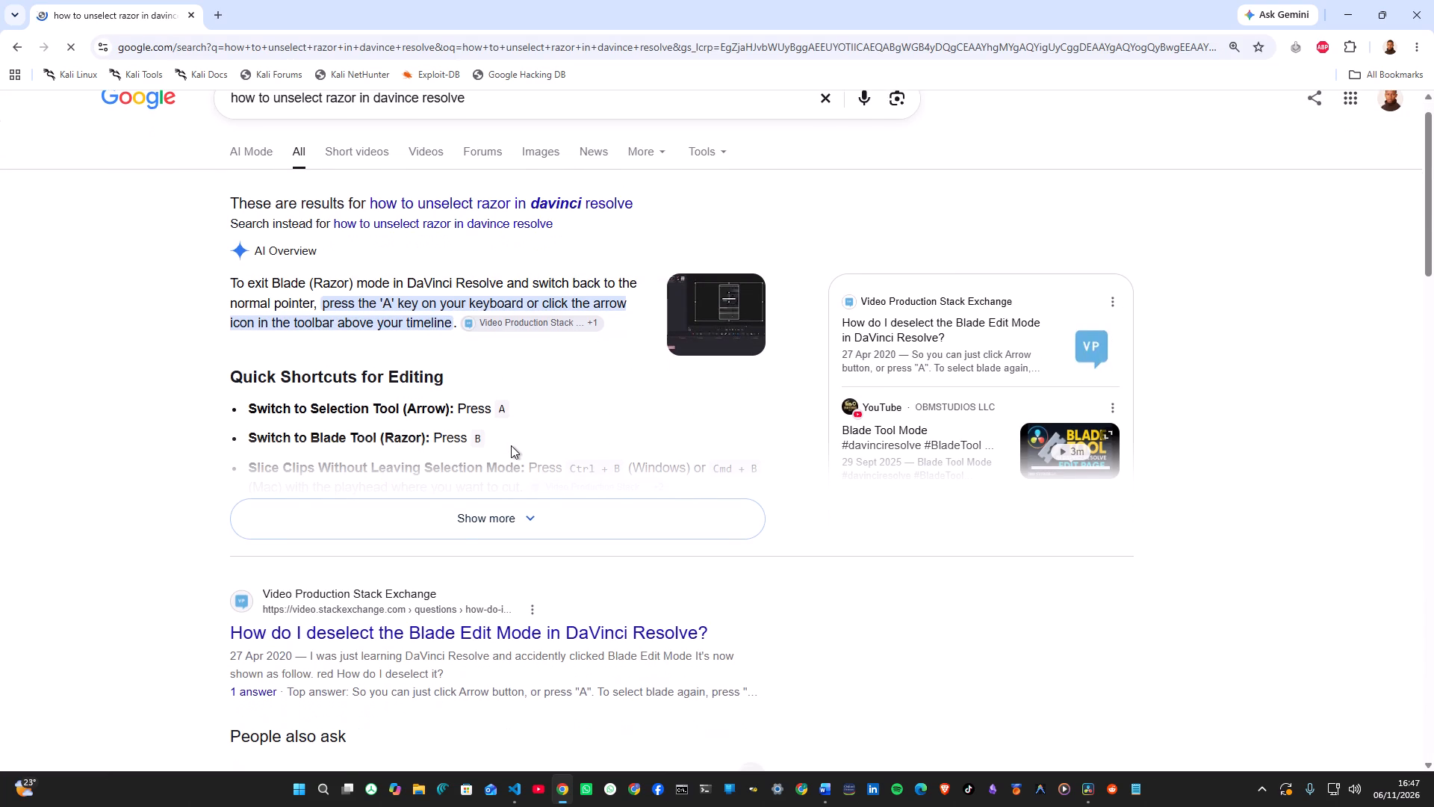
scroll(511, 445, down, 1)
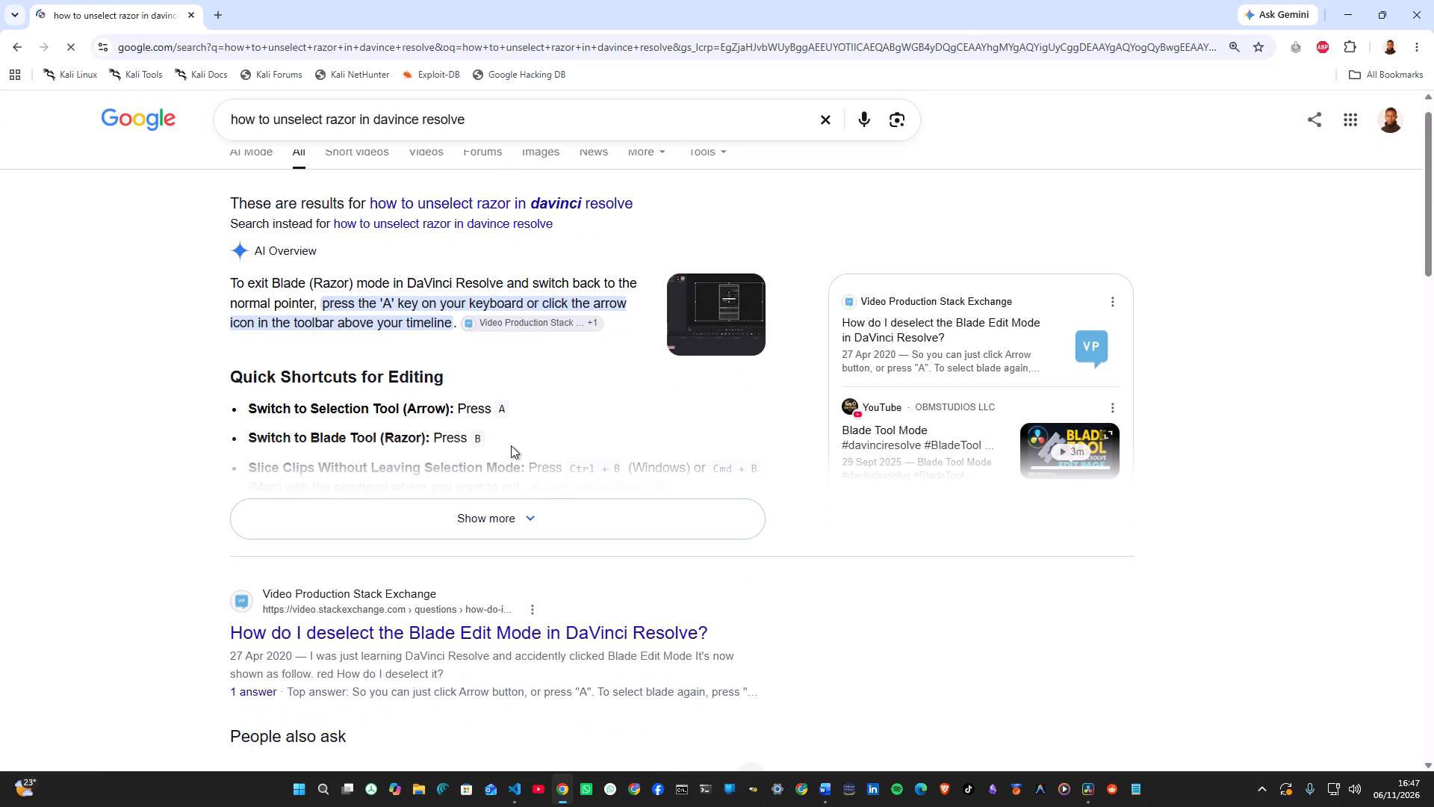
click(483, 507)
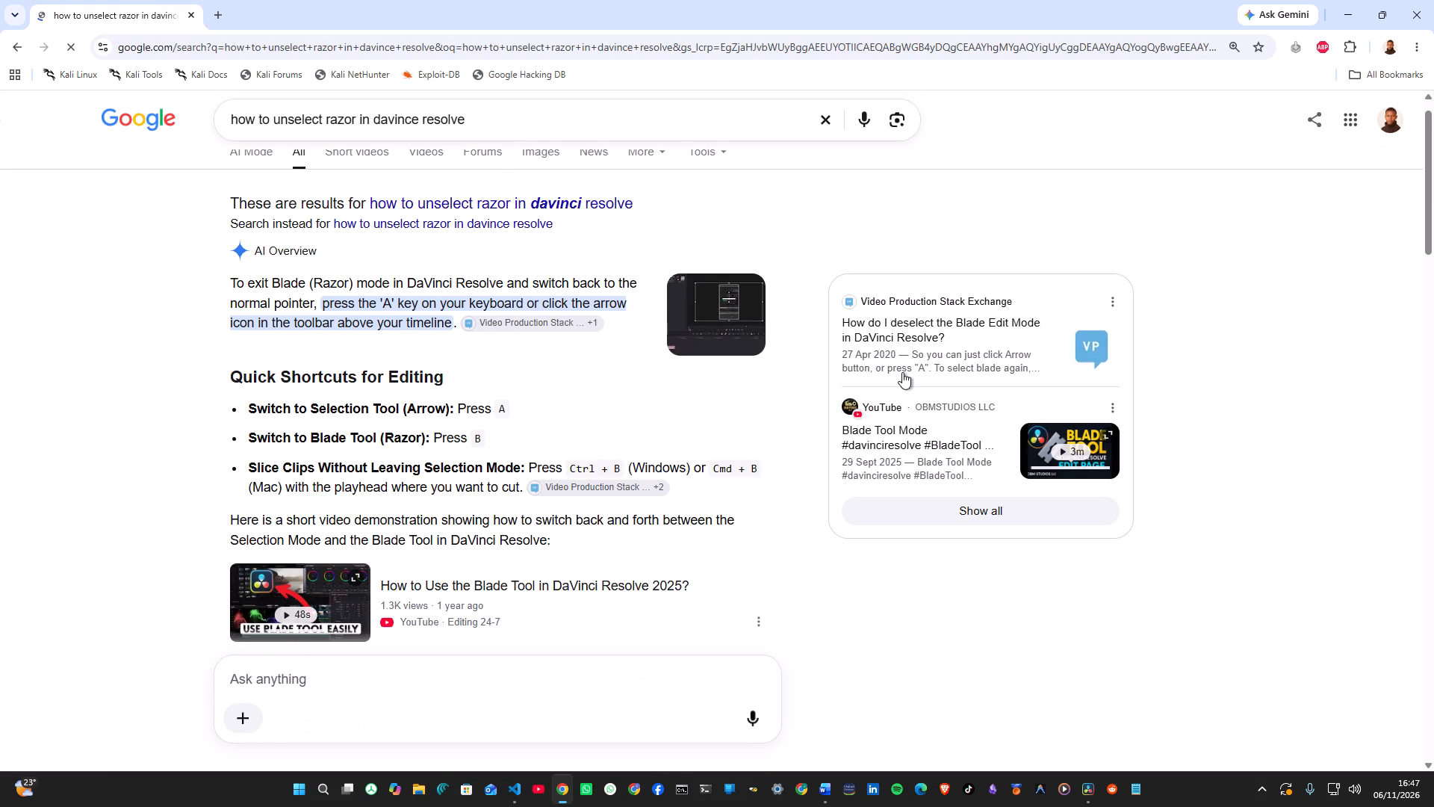
click(1356, 10)
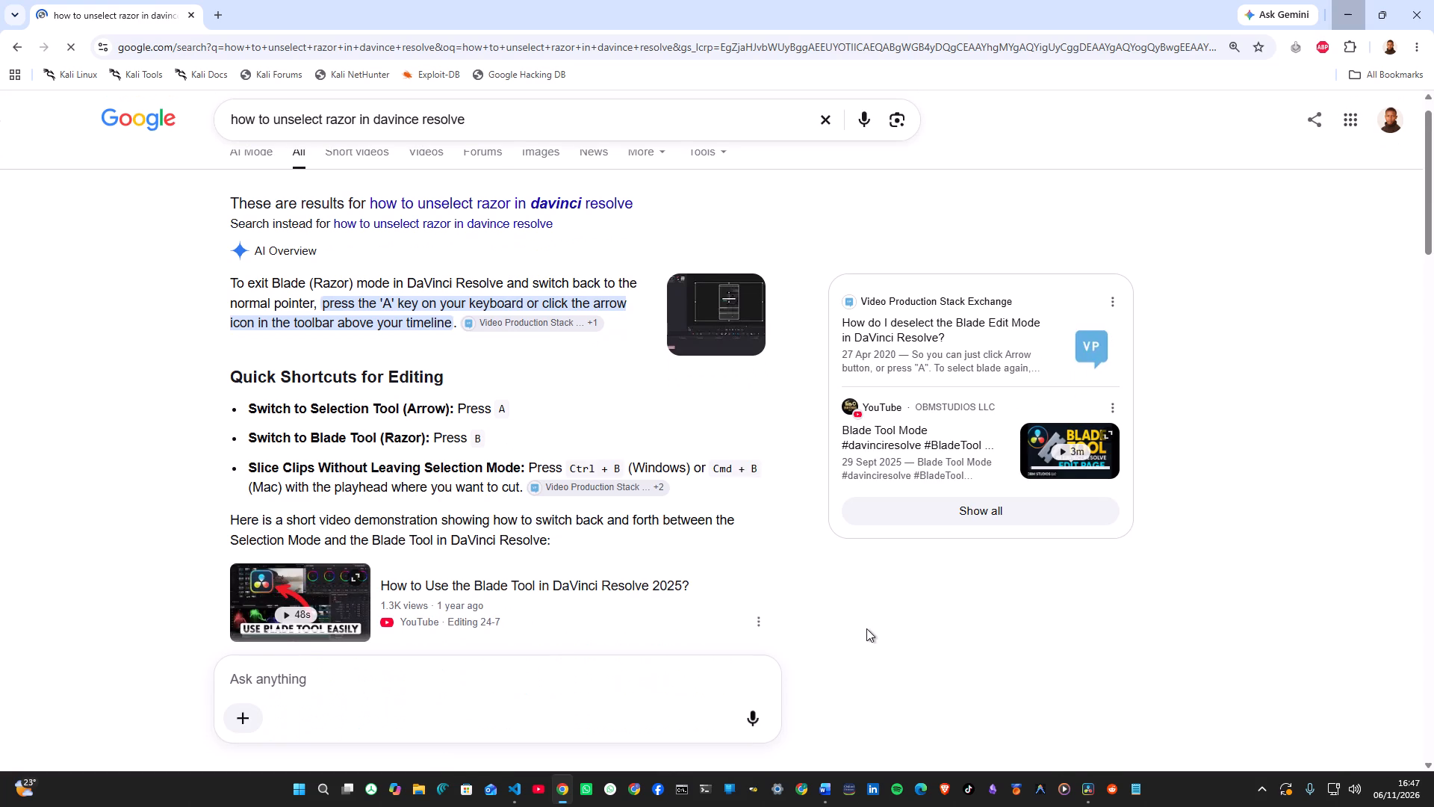
Back in DaVinci Resolve, return to selection mode and delete the black logo segment at the end of Video 1 without rippling.
key(a)
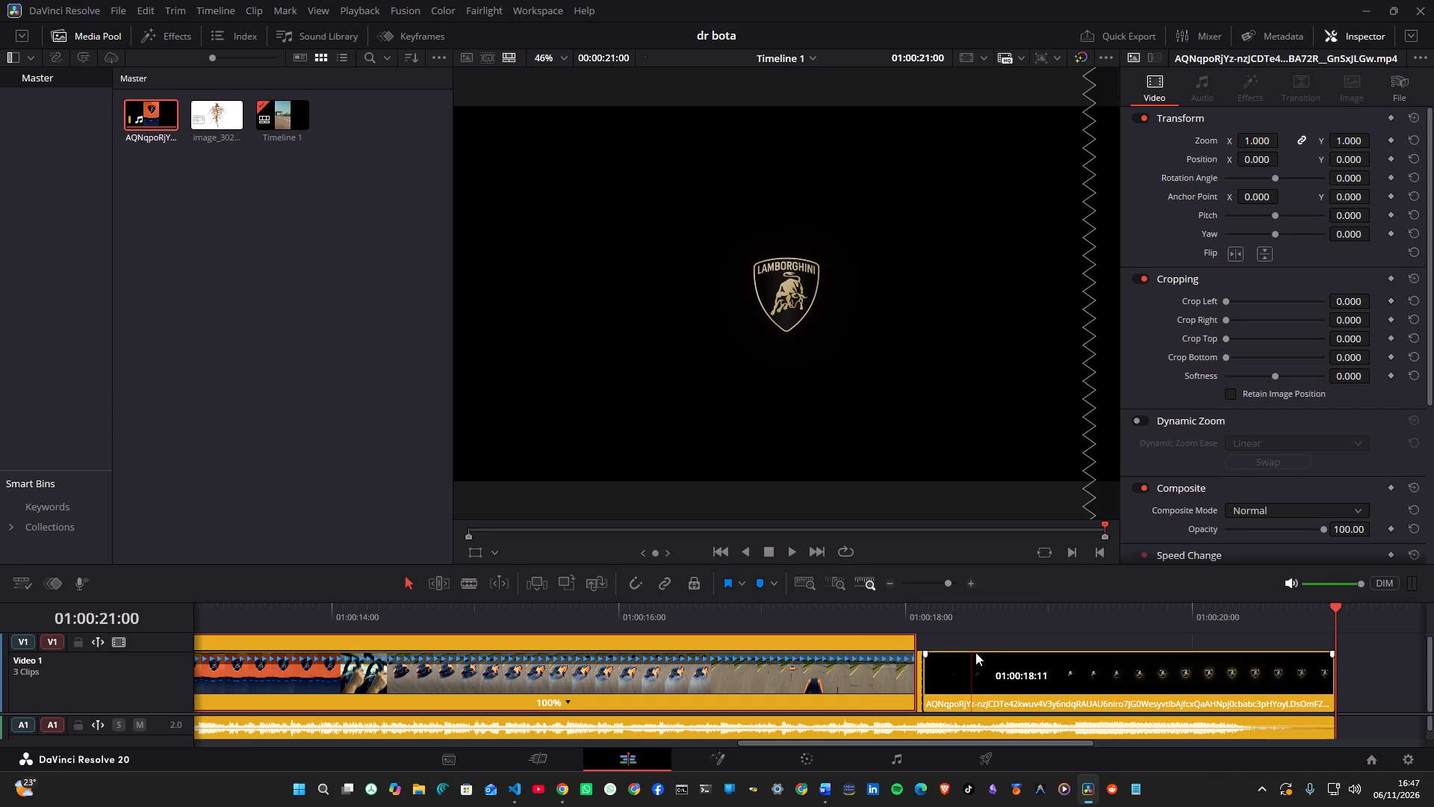
right_click(972, 665)
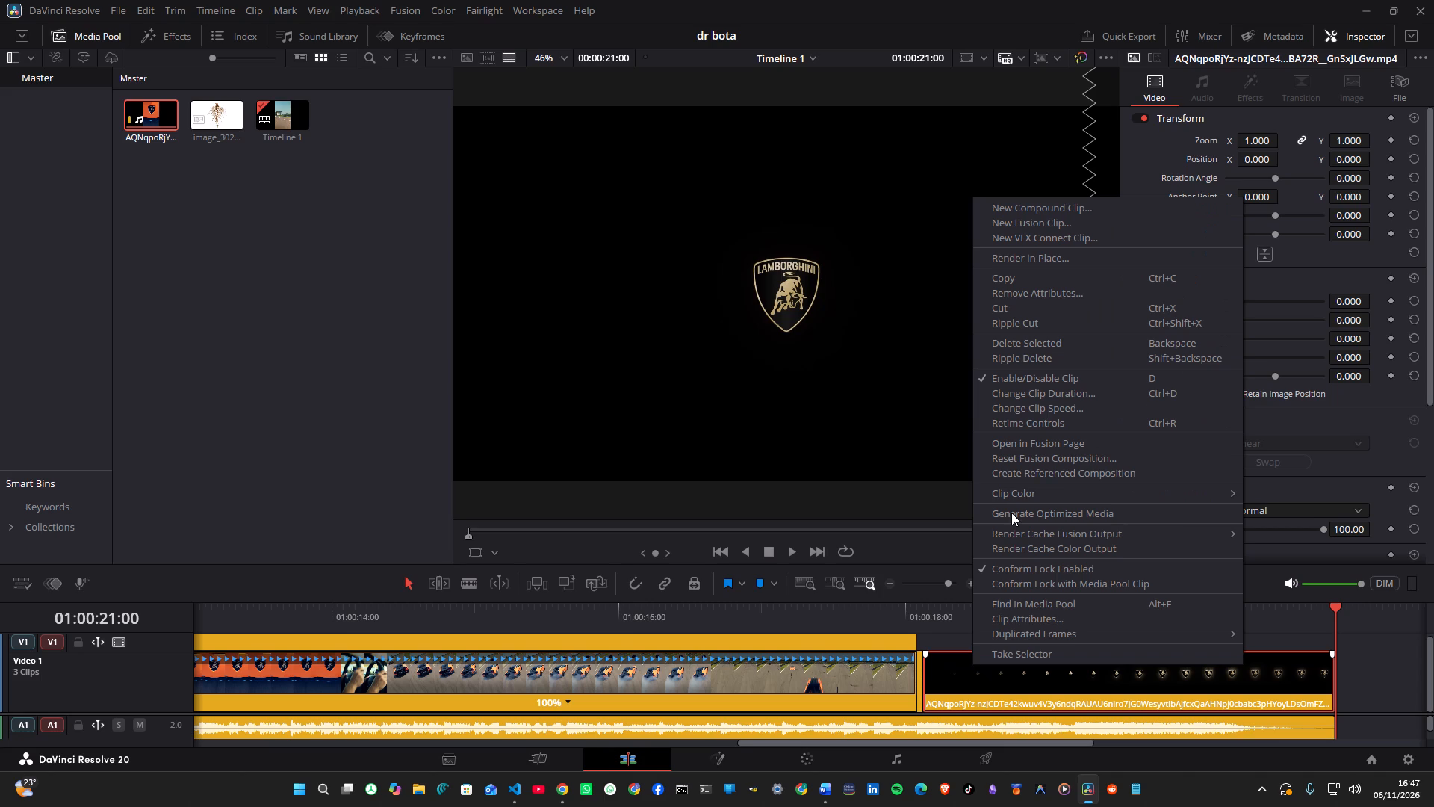
click(1027, 344)
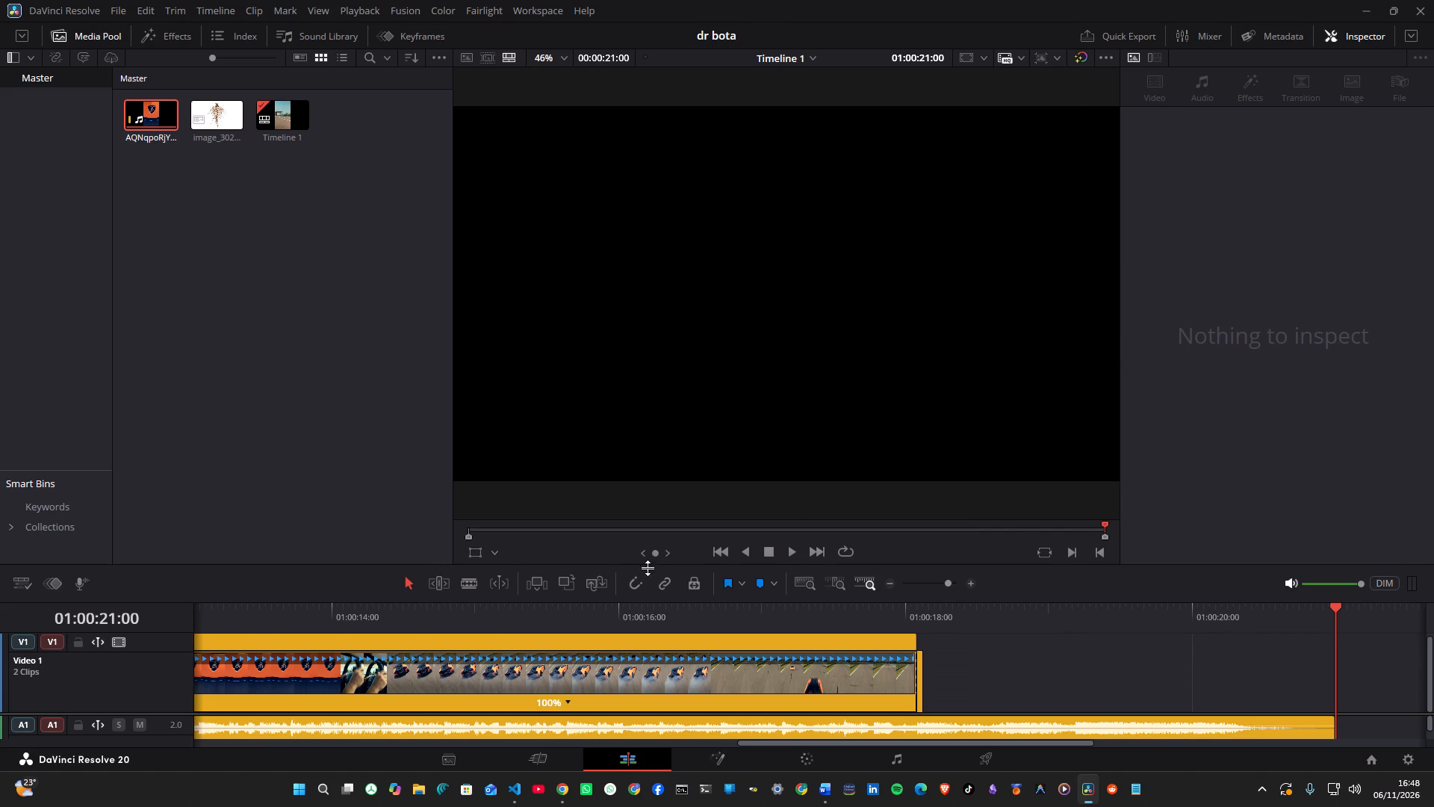
Return the playhead to the start of Timeline 1 and play the trimmed edit through to review it.
key(space)
click(769, 547)
drag(1104, 528, 444, 517)
key(space)
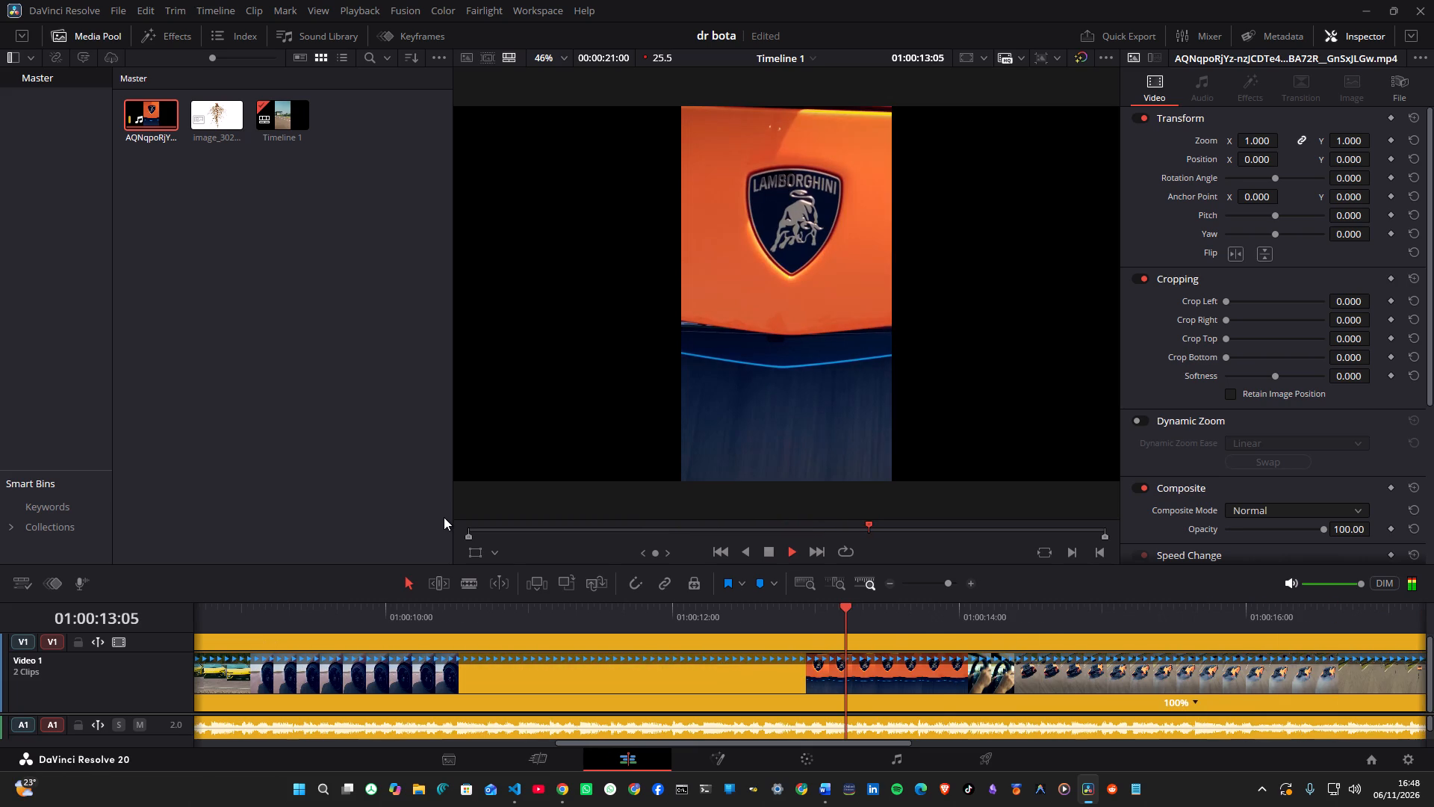
Delete the car video's audio clip from track A1 without rippling, keeping the Video 1 clips.
right_click(356, 734)
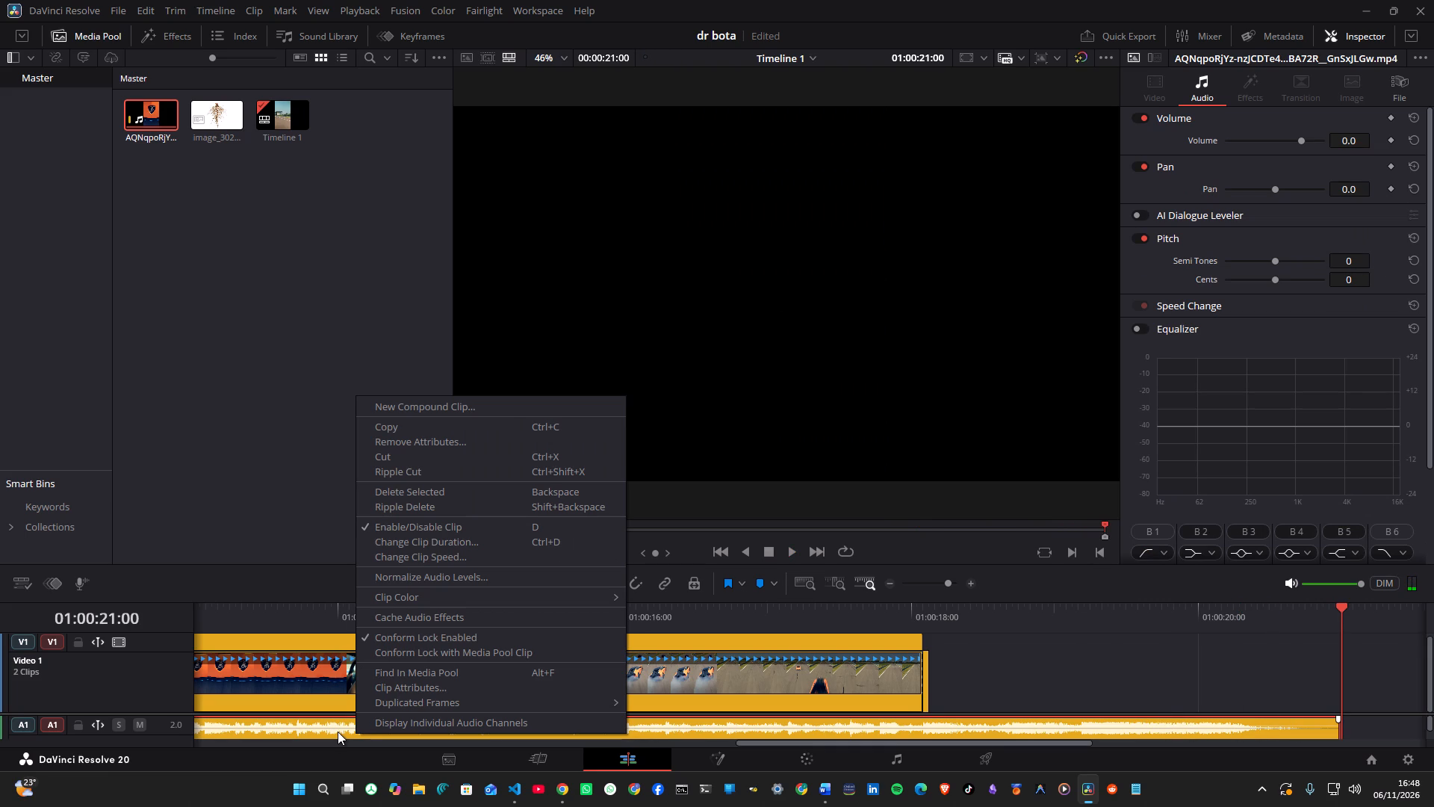
click(391, 495)
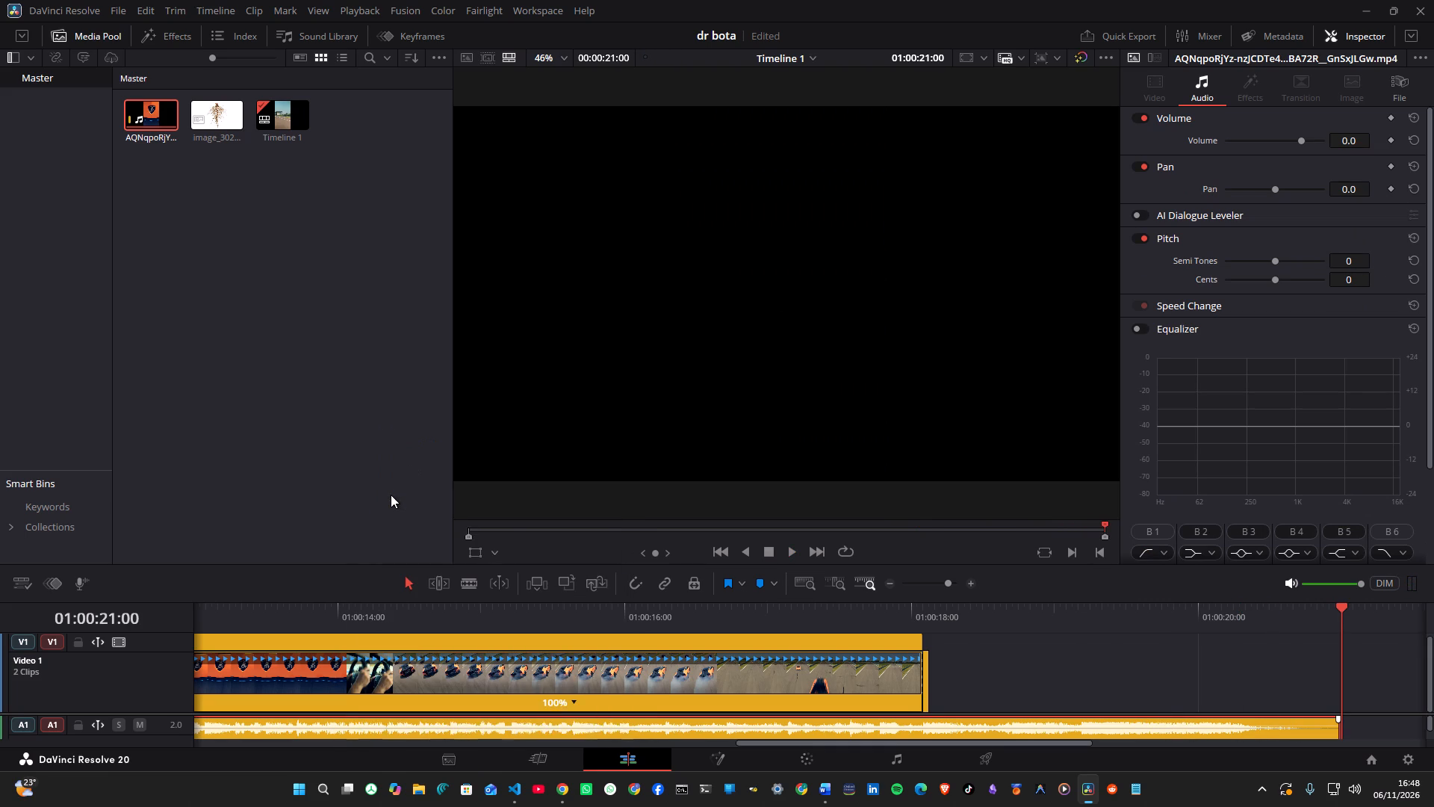
Return the playhead to the start of Timeline 1, at 01:00:00:00, and play back the edit without its audio.
key(space)
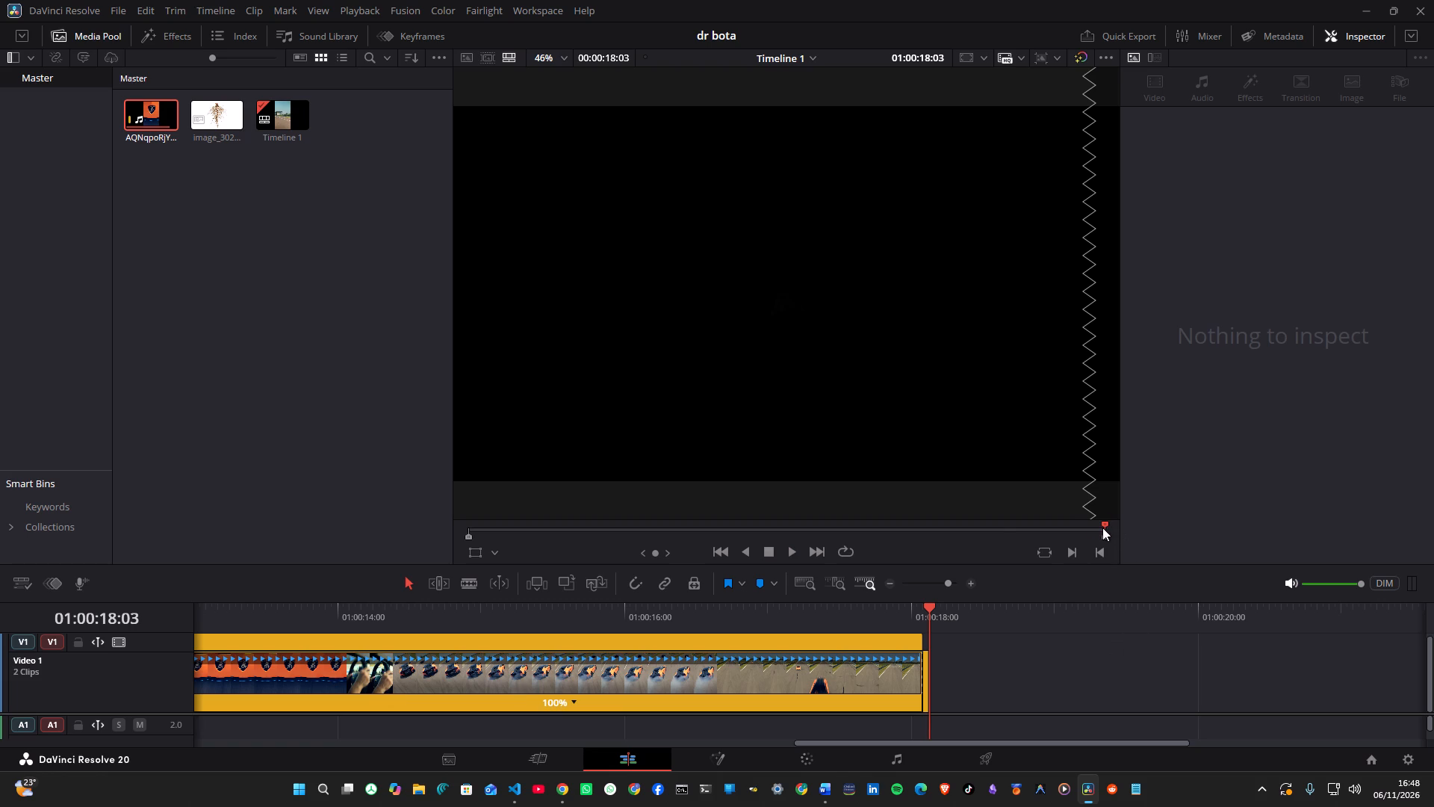
drag(1102, 528, 394, 584)
key(space)
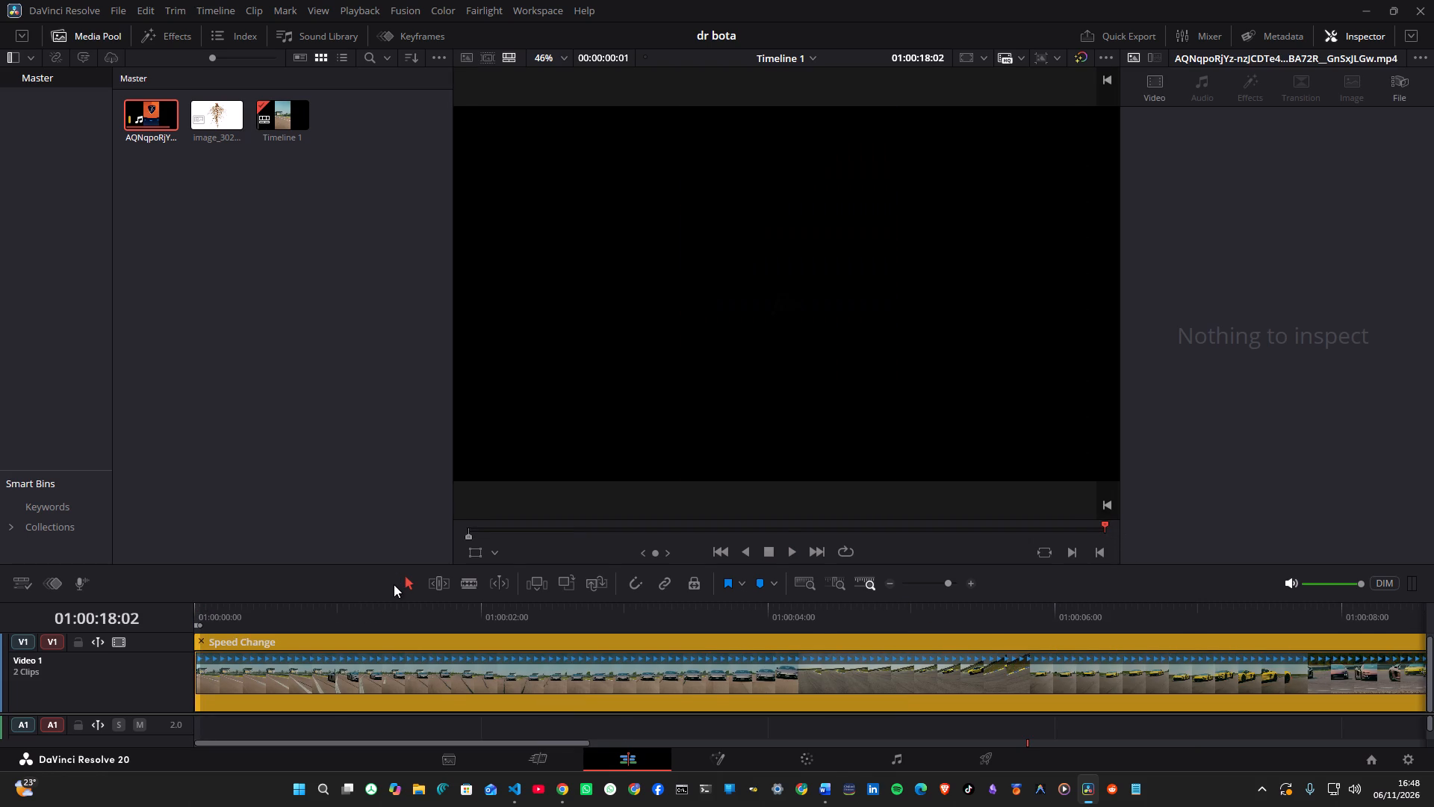
key(space)
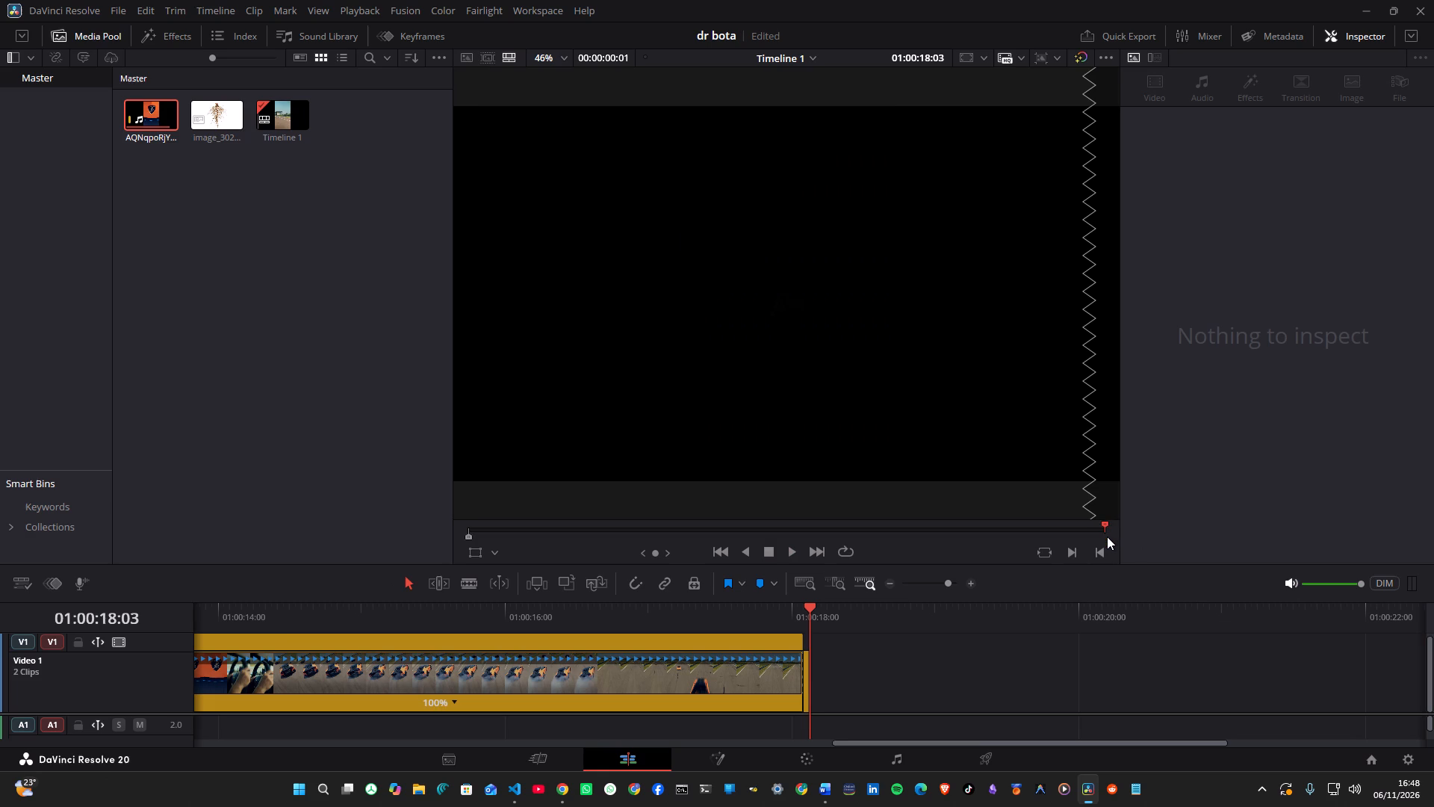
drag(1102, 527, 636, 535)
drag(636, 535, 426, 530)
key(space)
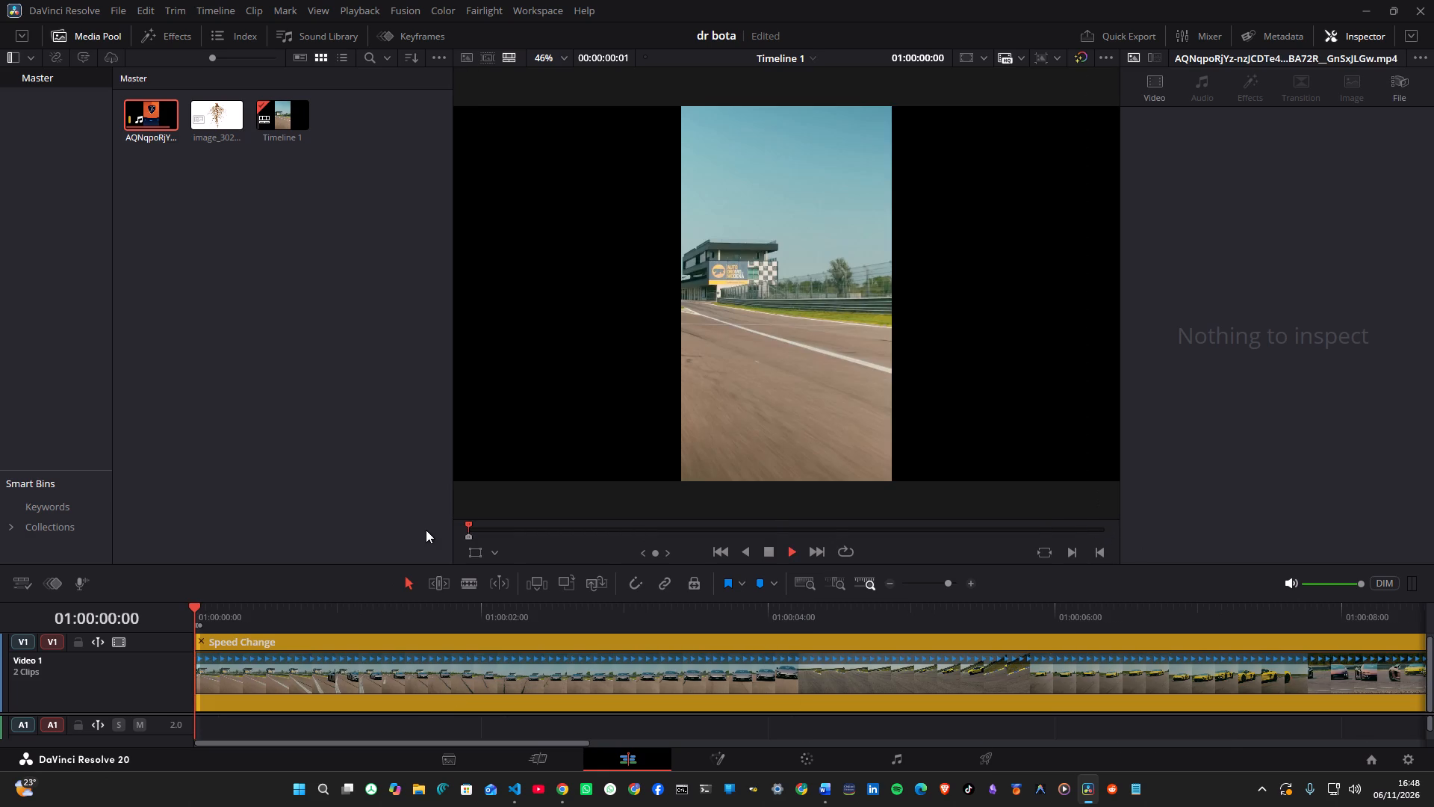
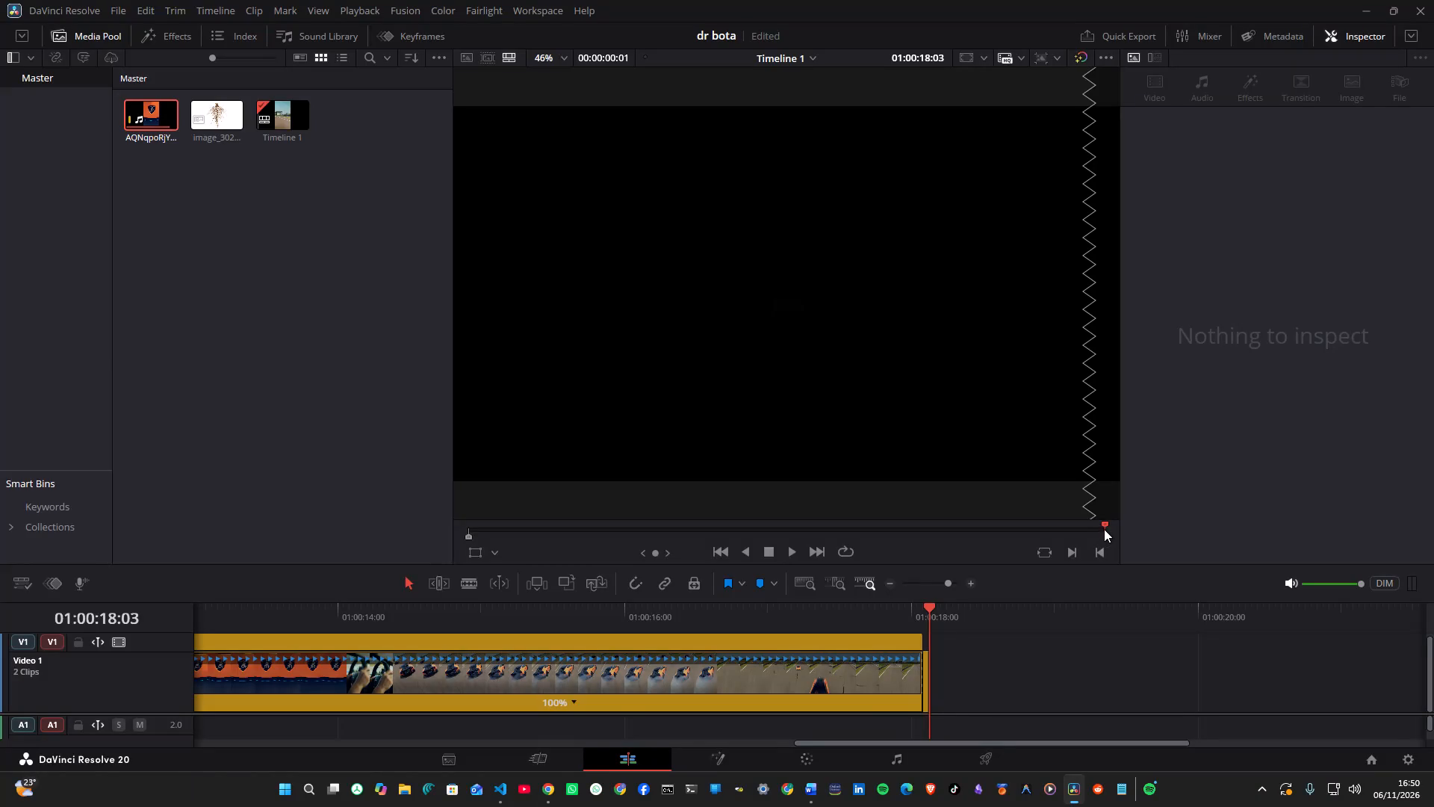
Play Timeline 1 from the start, and replay its closing section from 01:00:14:22.
drag(1104, 529, 569, 501)
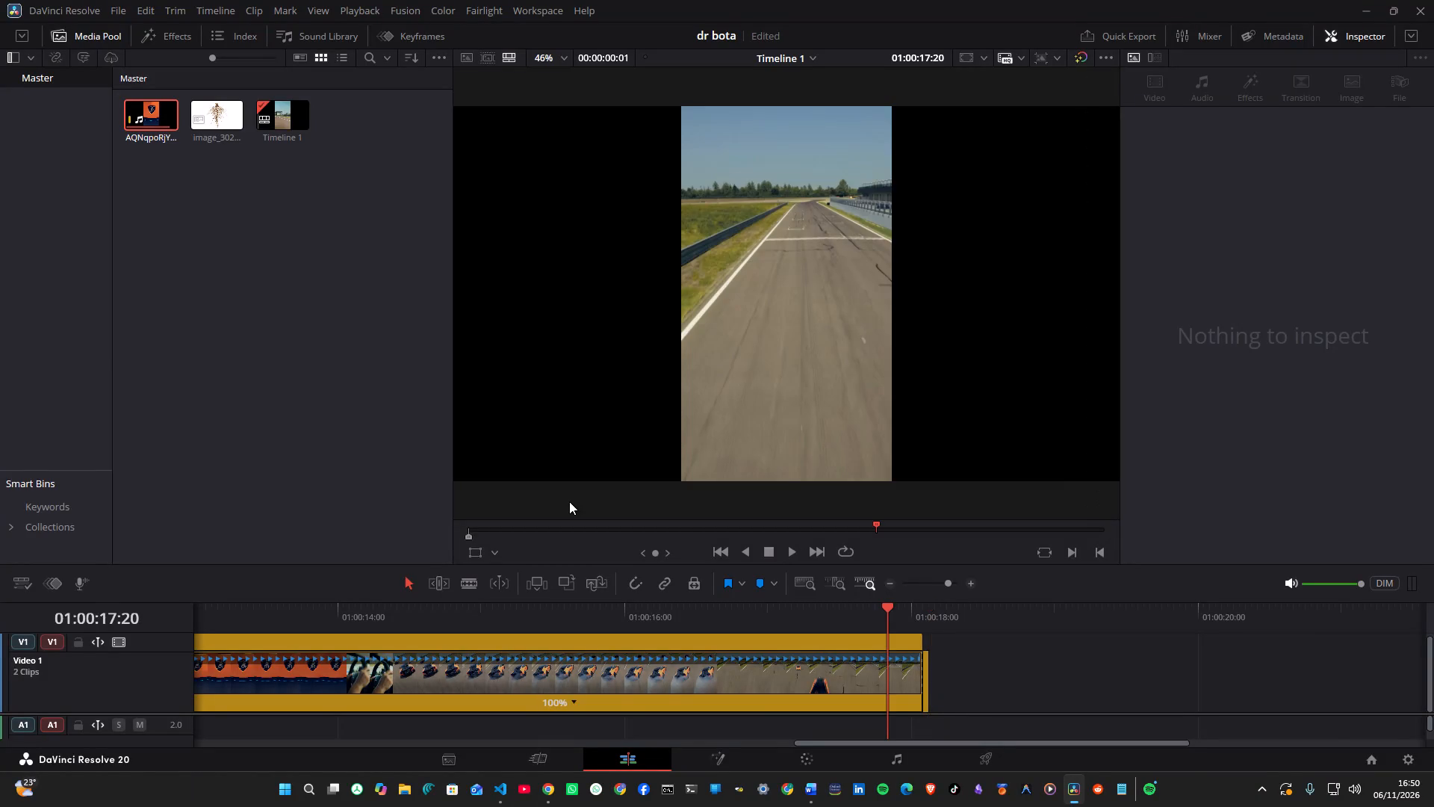
drag(569, 501, 420, 514)
key(space)
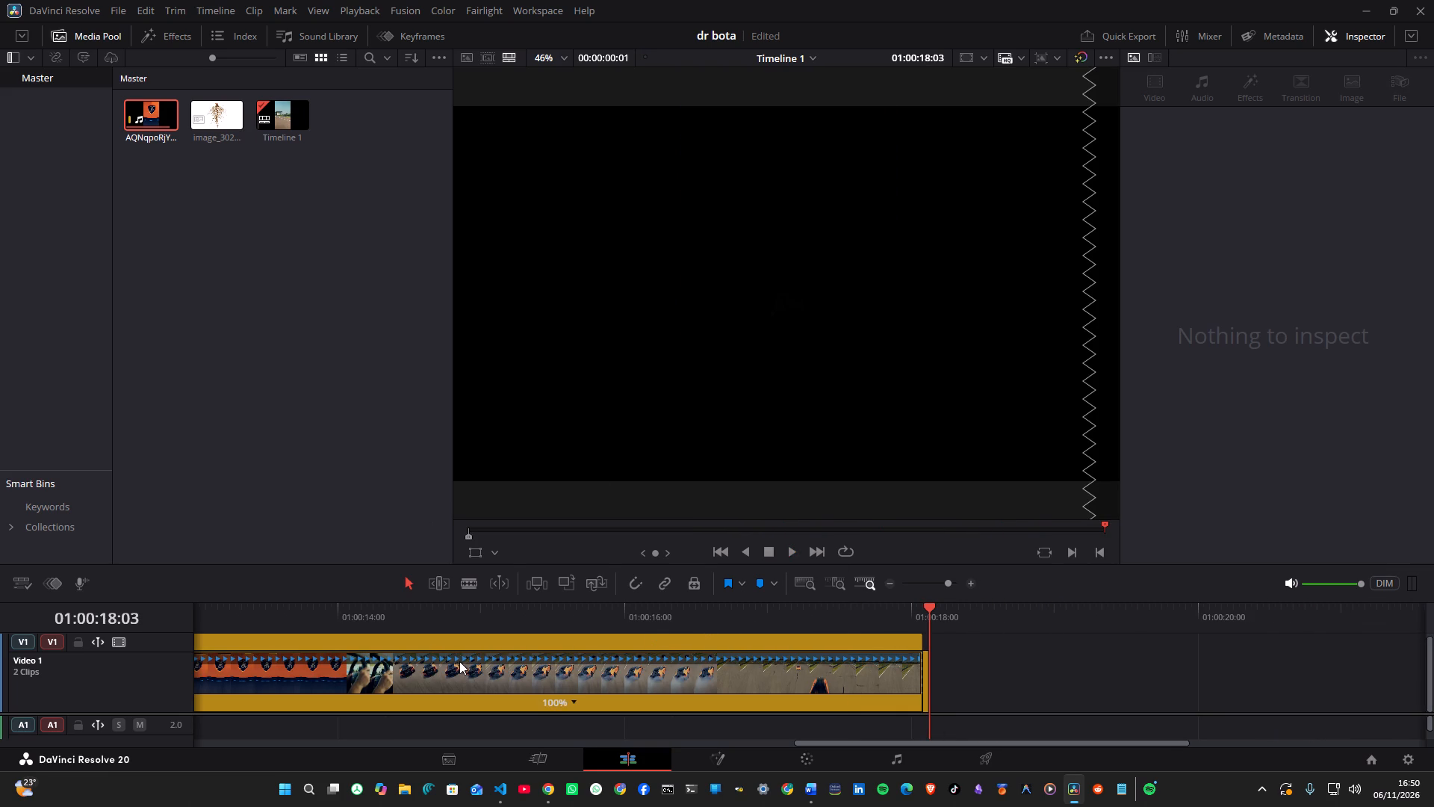
click(398, 689)
click(398, 689)
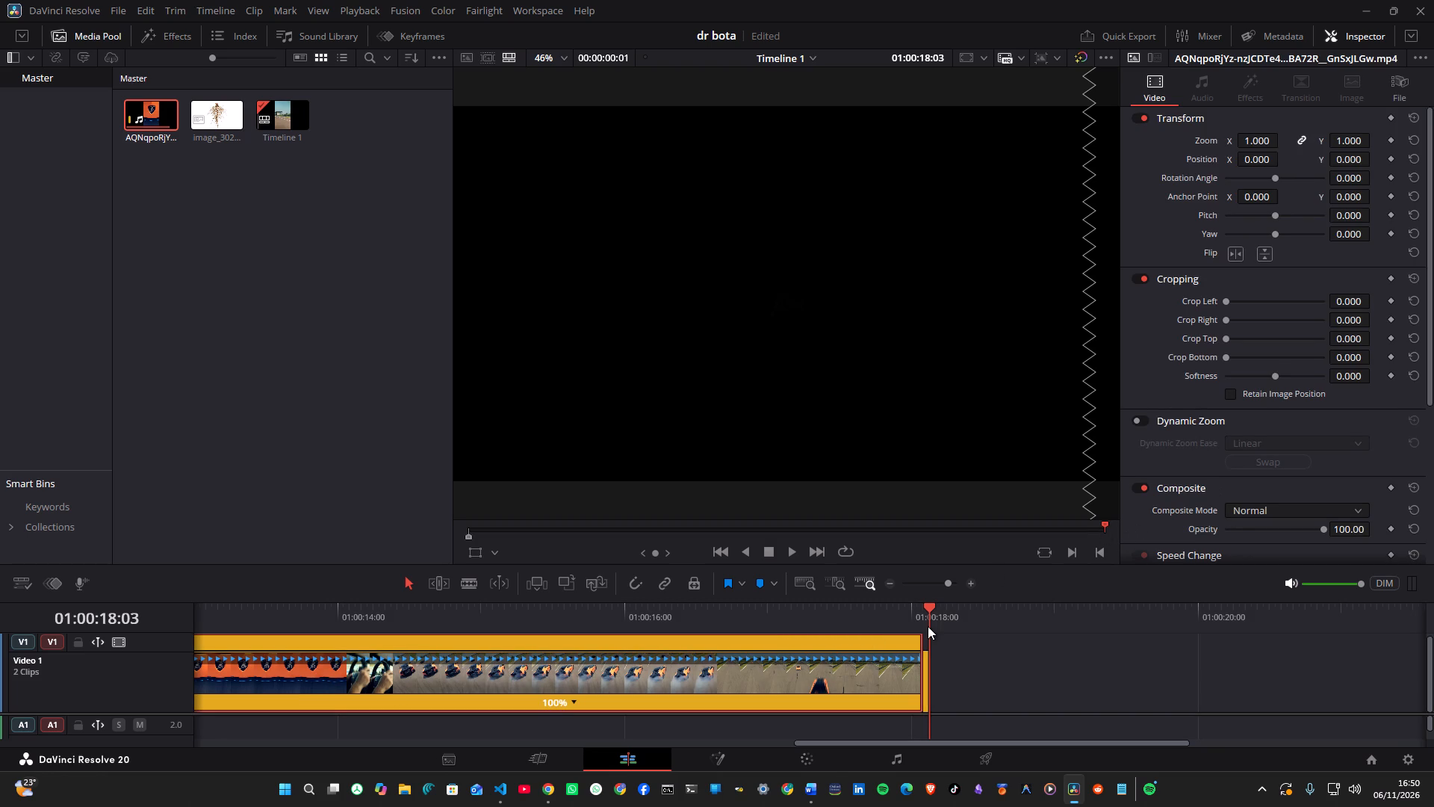
drag(935, 607, 828, 611)
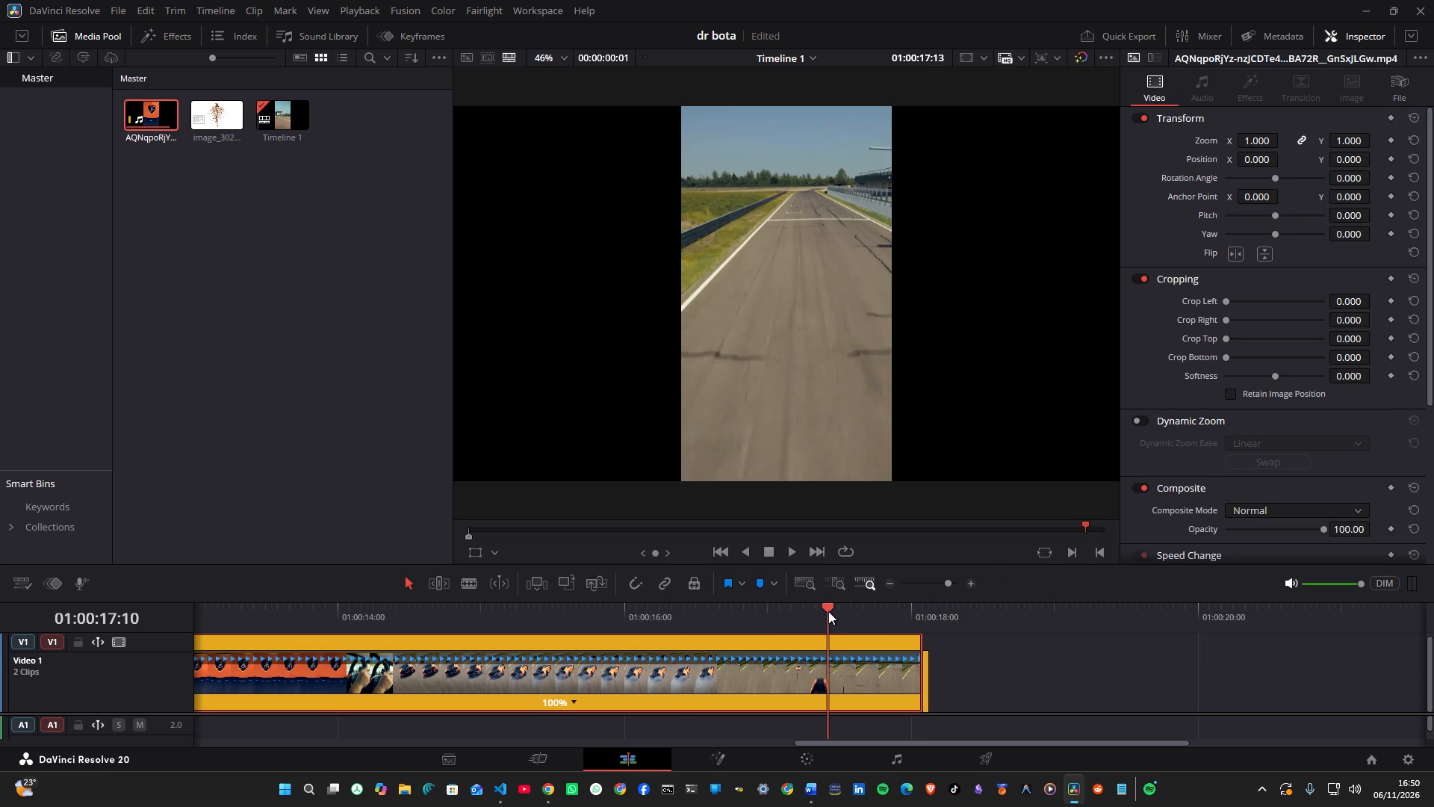
drag(828, 611, 578, 614)
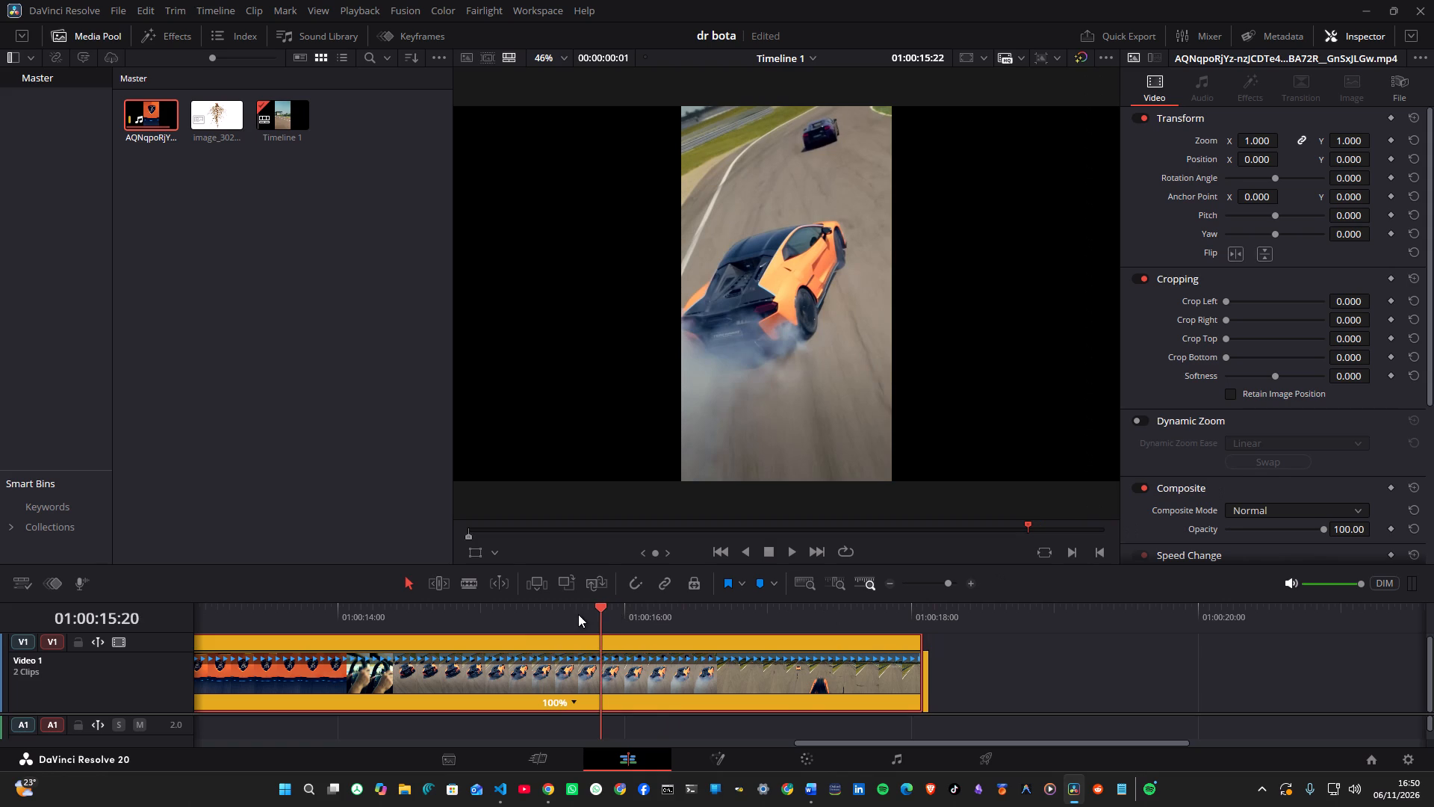
drag(578, 614, 472, 622)
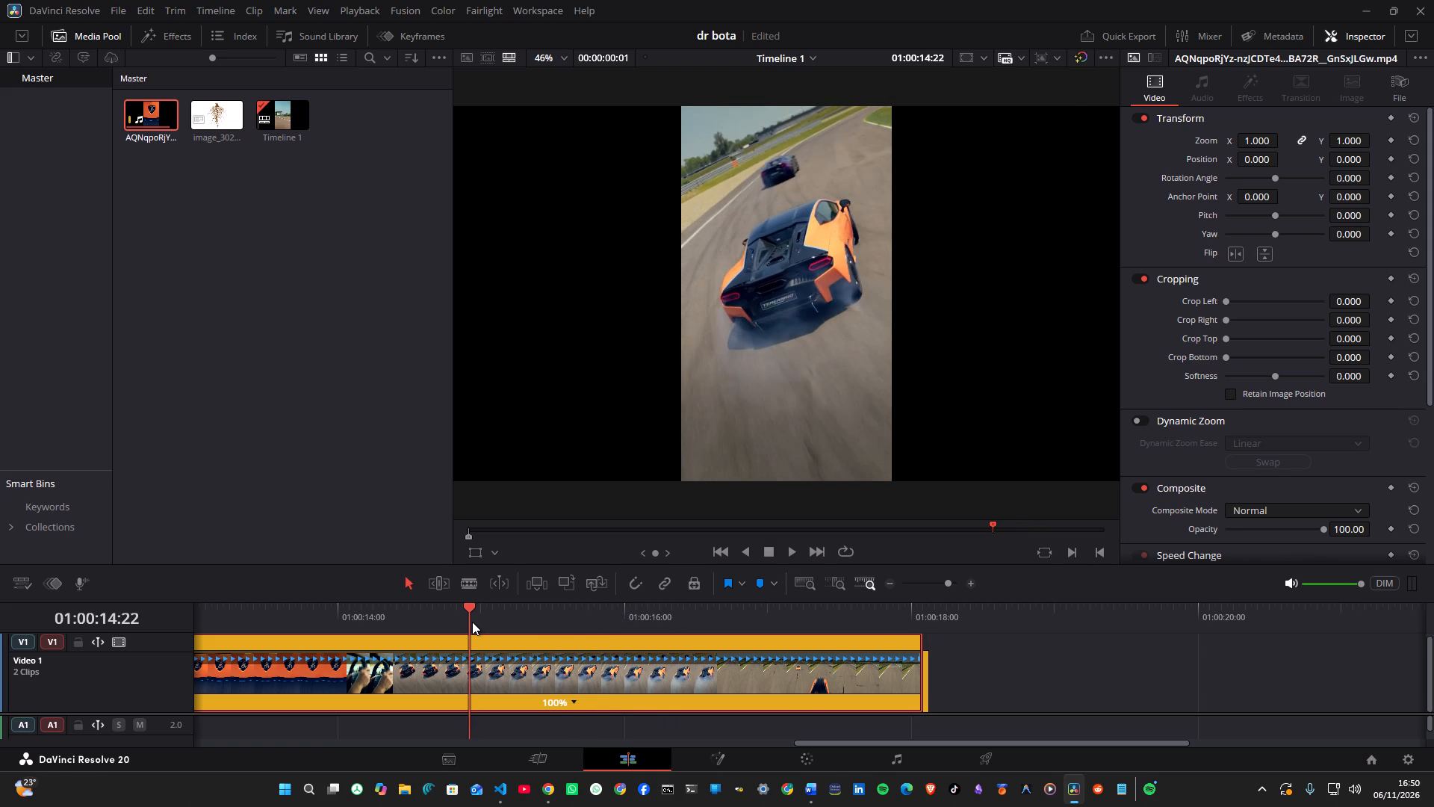
key(space)
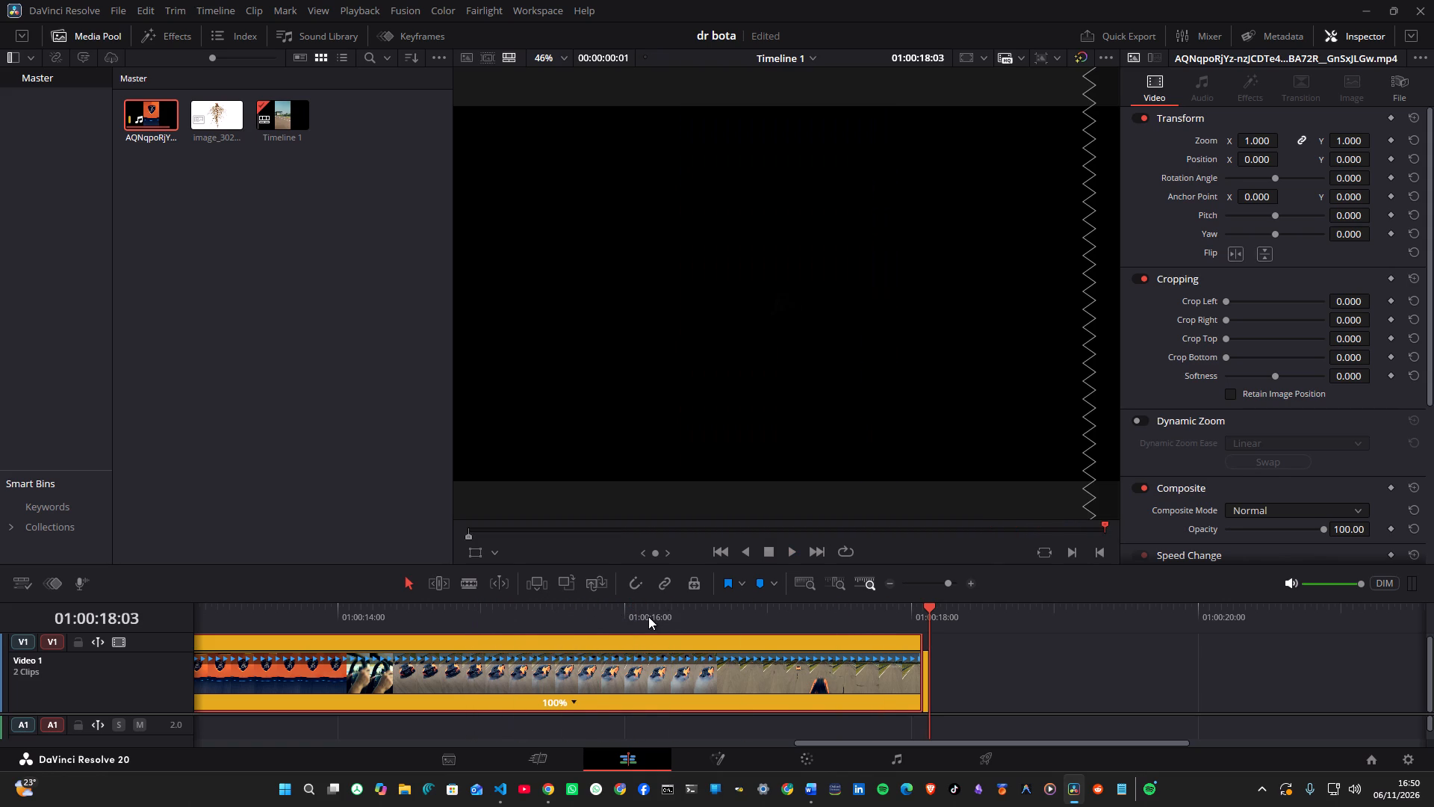
Park the playhead at 01:00:16:14 and turn off the retime controls on the car clip in Video 1.
click(930, 605)
drag(930, 605, 712, 613)
drag(712, 613, 588, 631)
drag(926, 605, 733, 636)
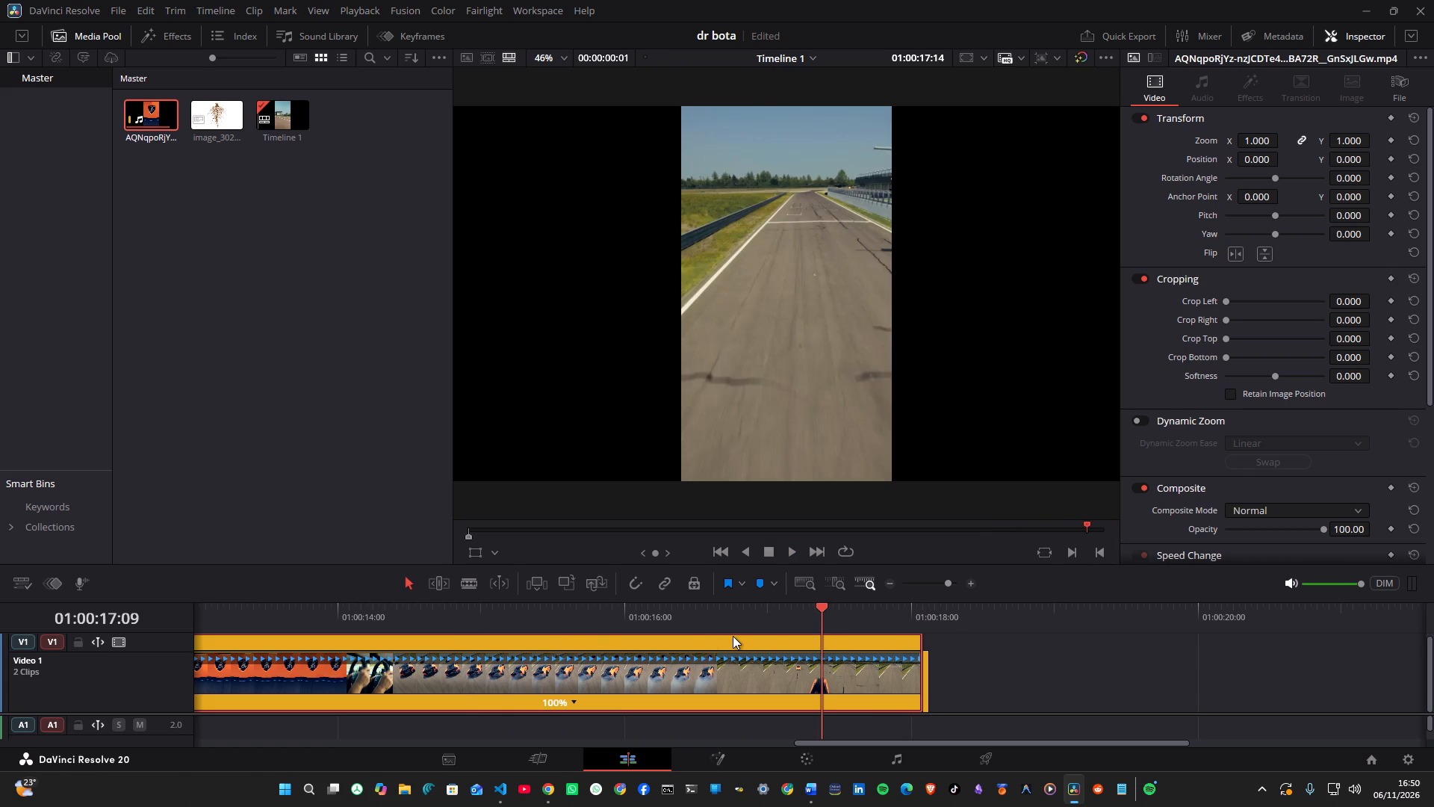
drag(733, 636, 708, 640)
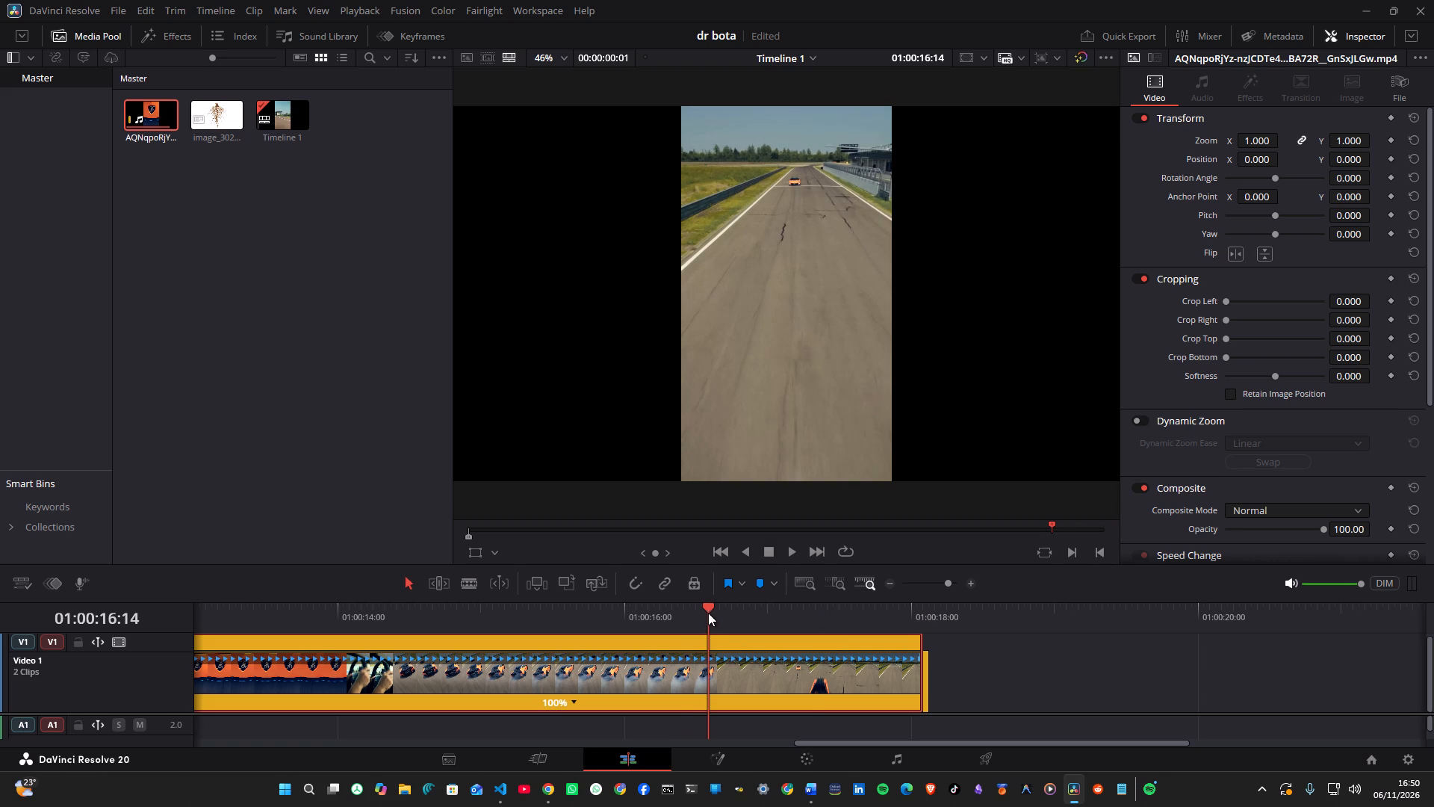
right_click(708, 664)
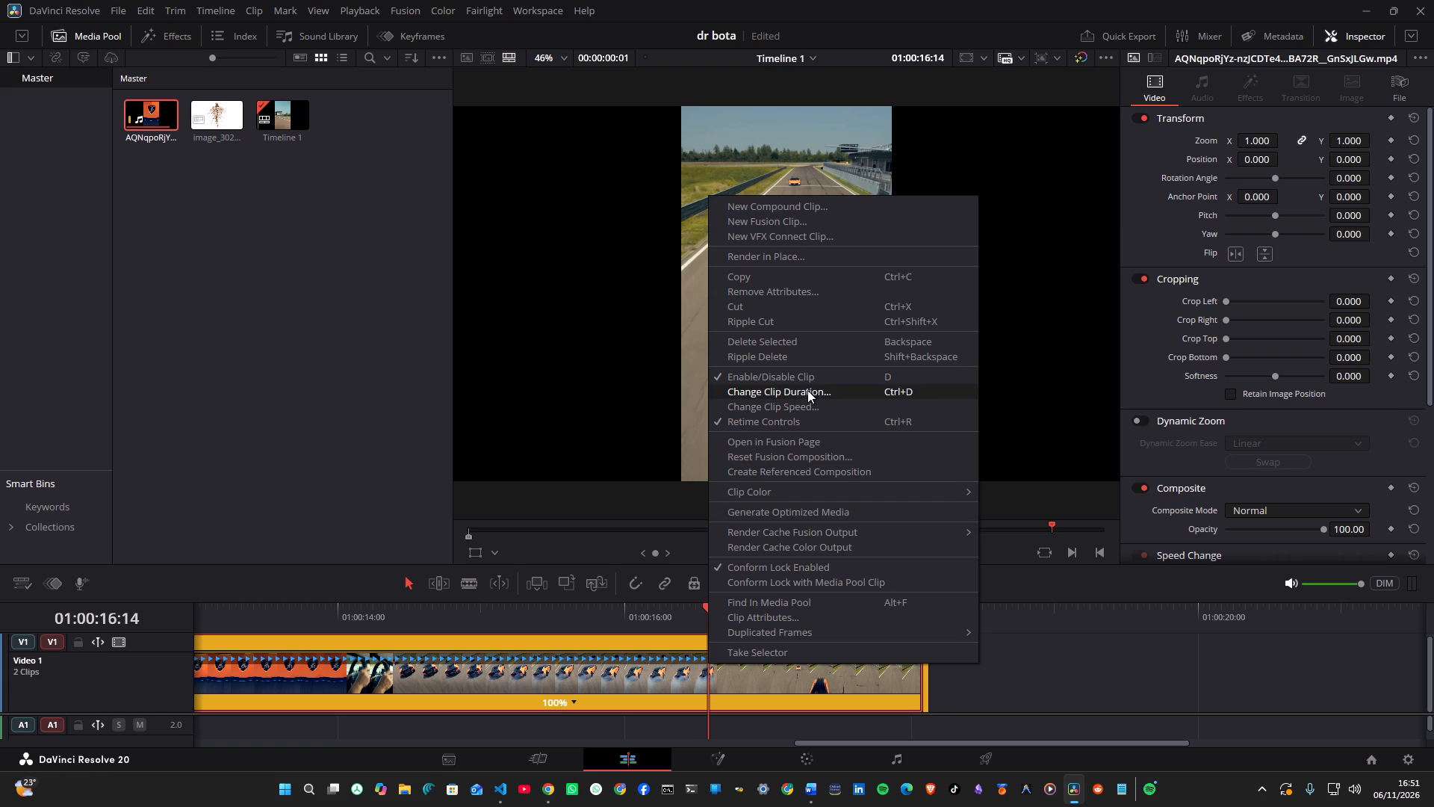
click(763, 419)
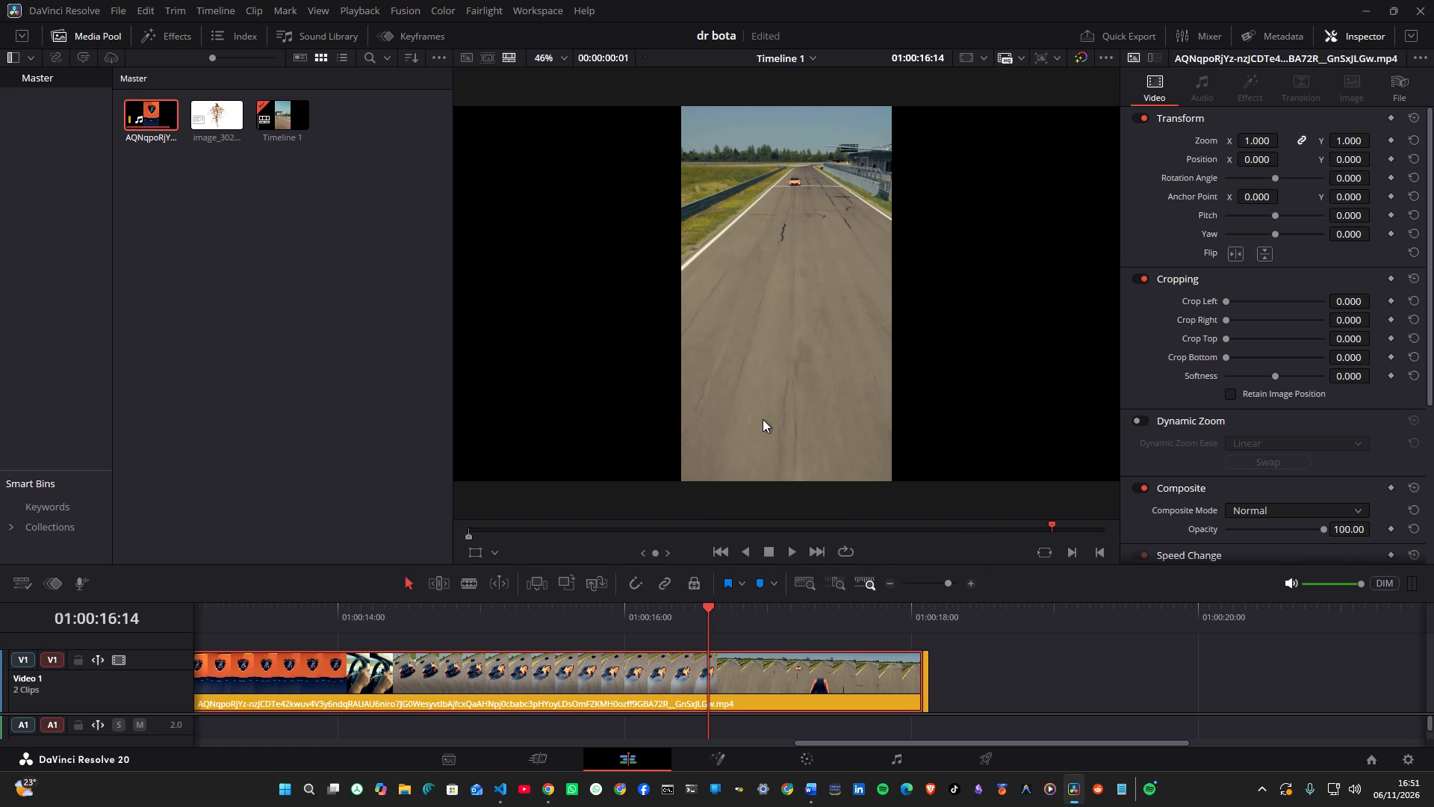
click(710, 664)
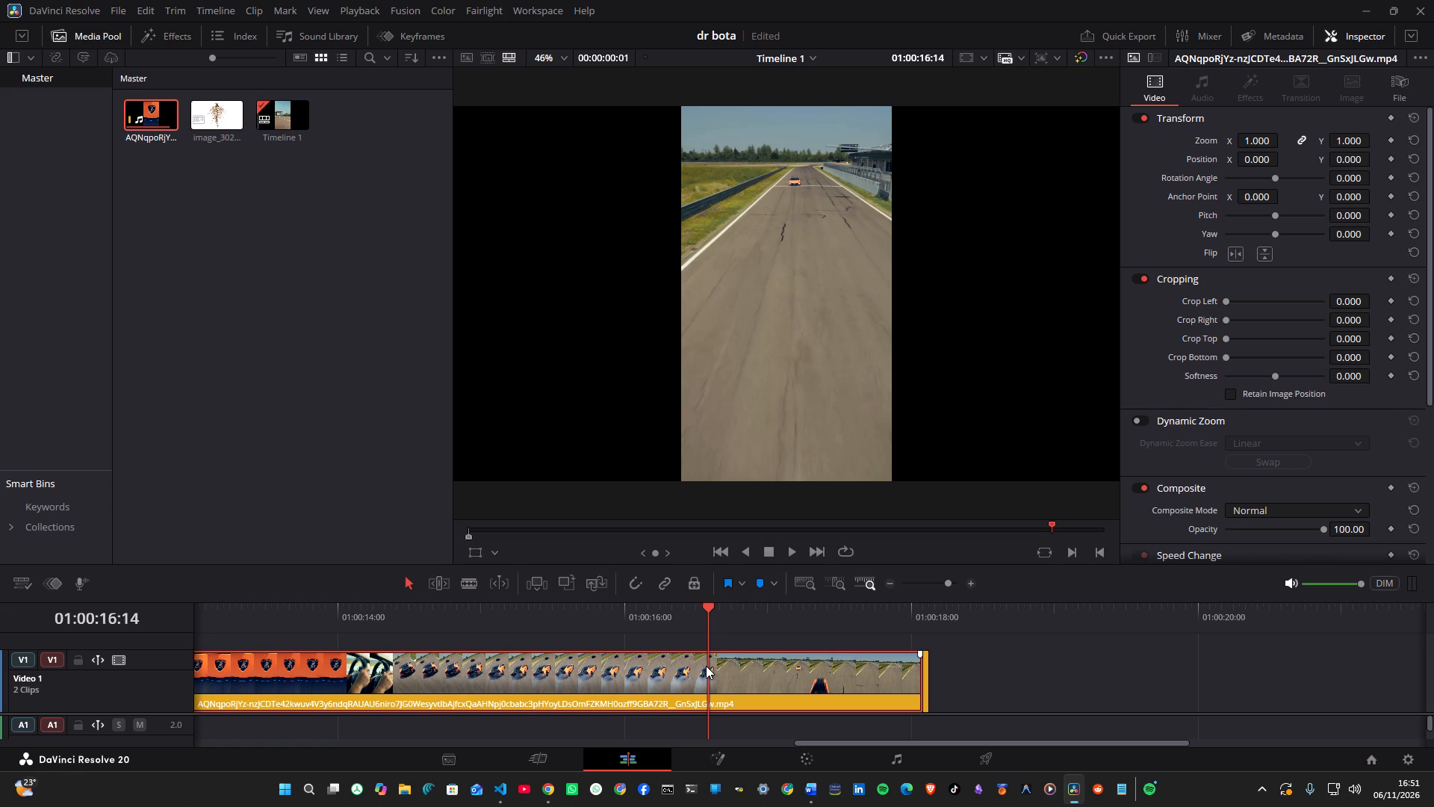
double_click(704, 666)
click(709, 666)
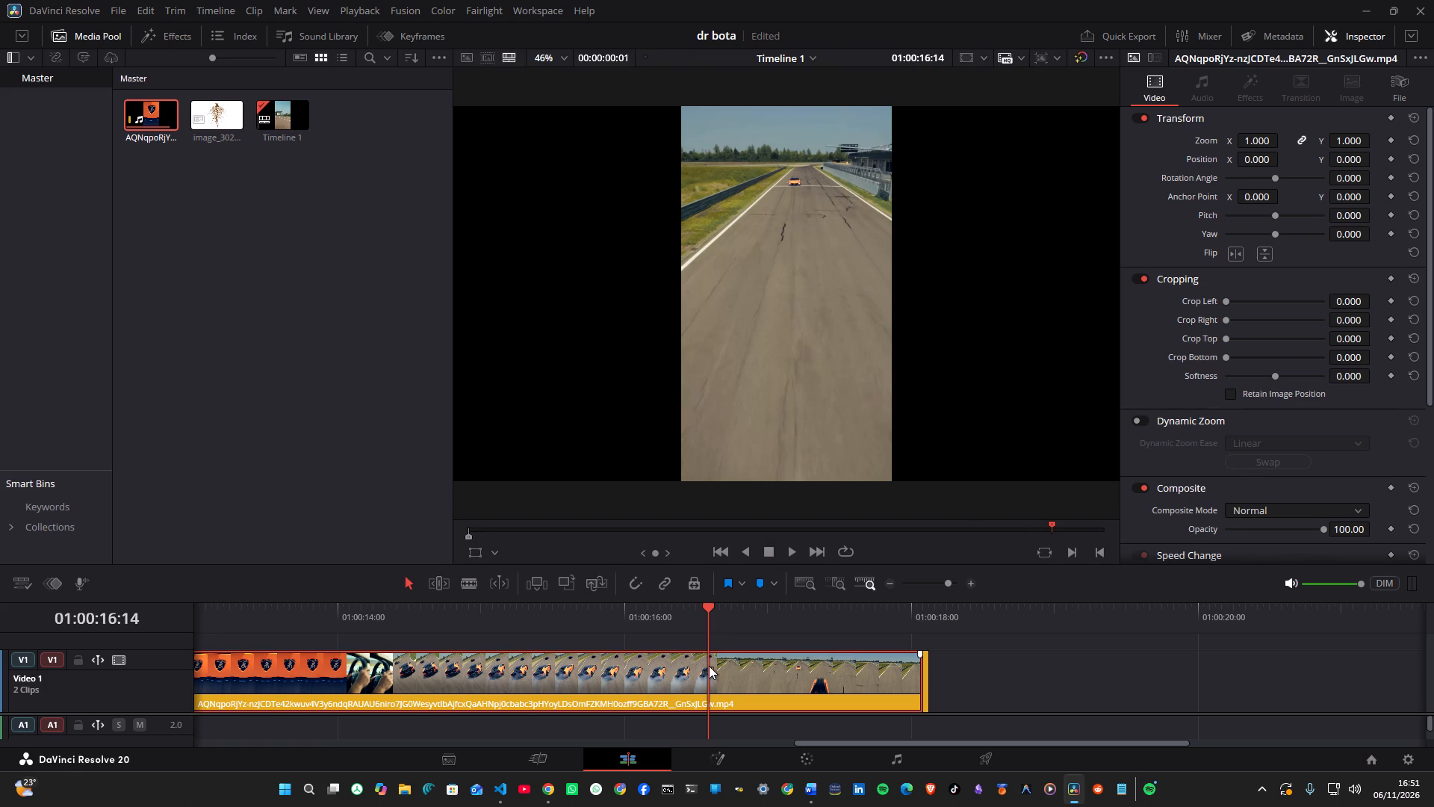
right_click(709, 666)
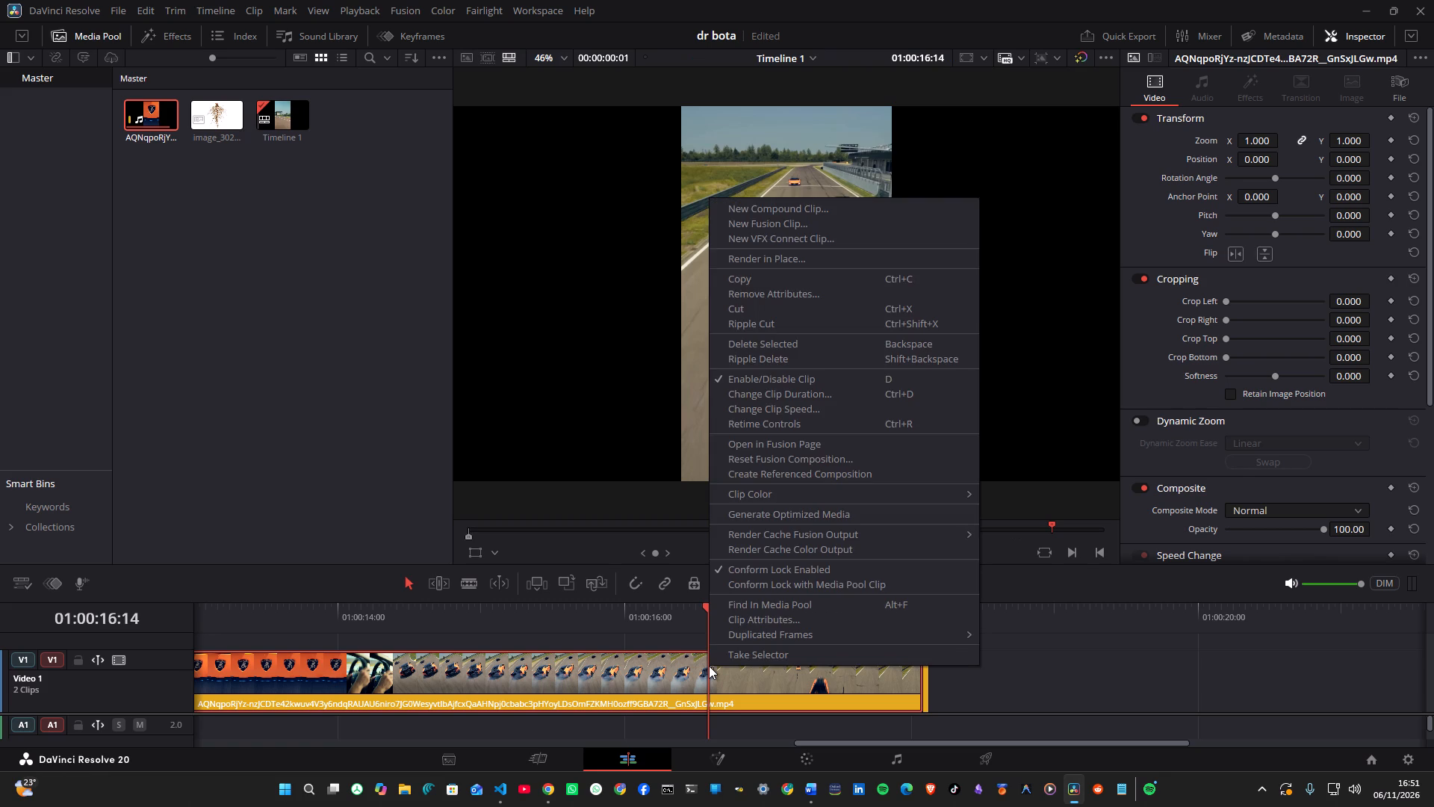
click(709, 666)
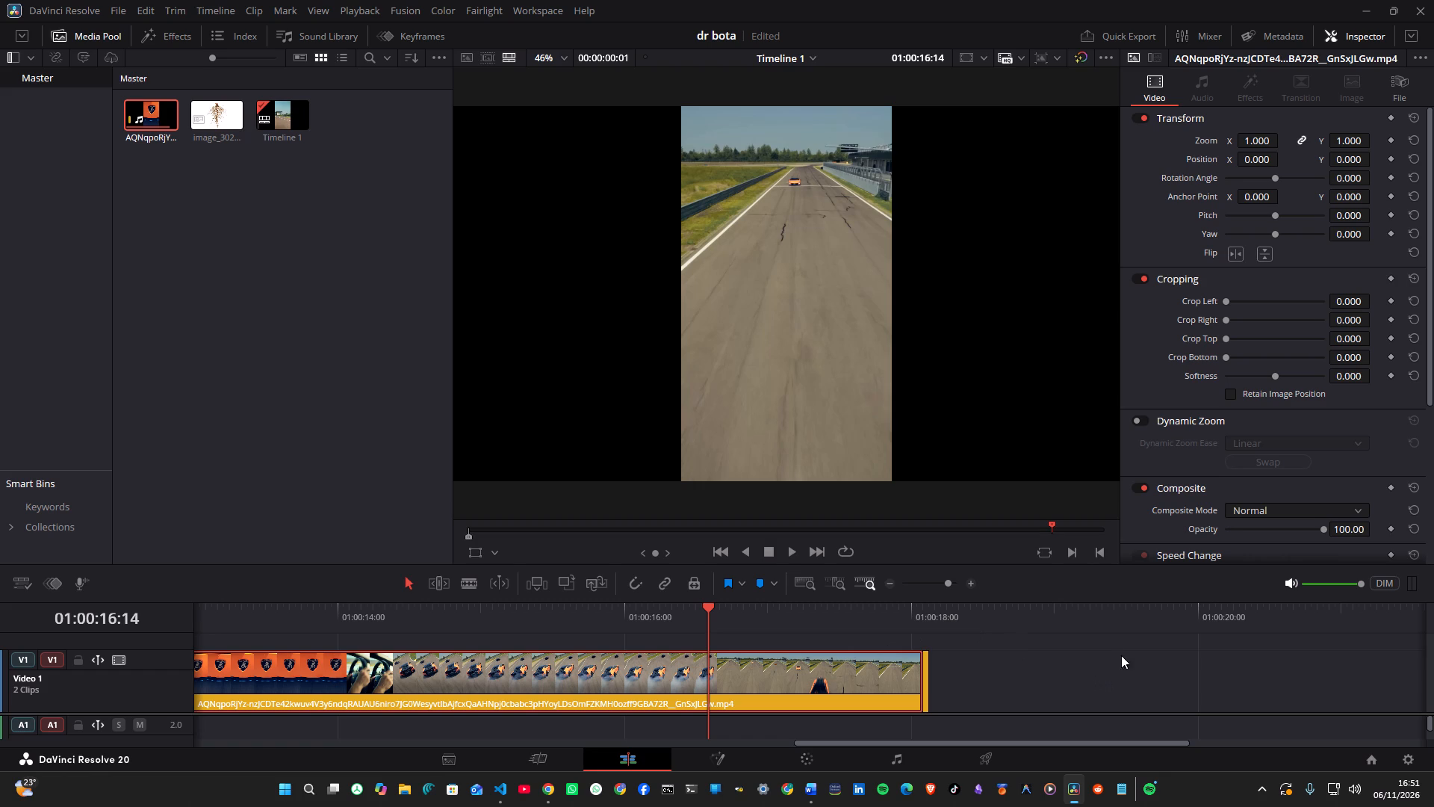
Add a Zoom keyframe to the car clip at 01:00:16:14 and set its linked X and Y zoom to 1.510.
click(1389, 142)
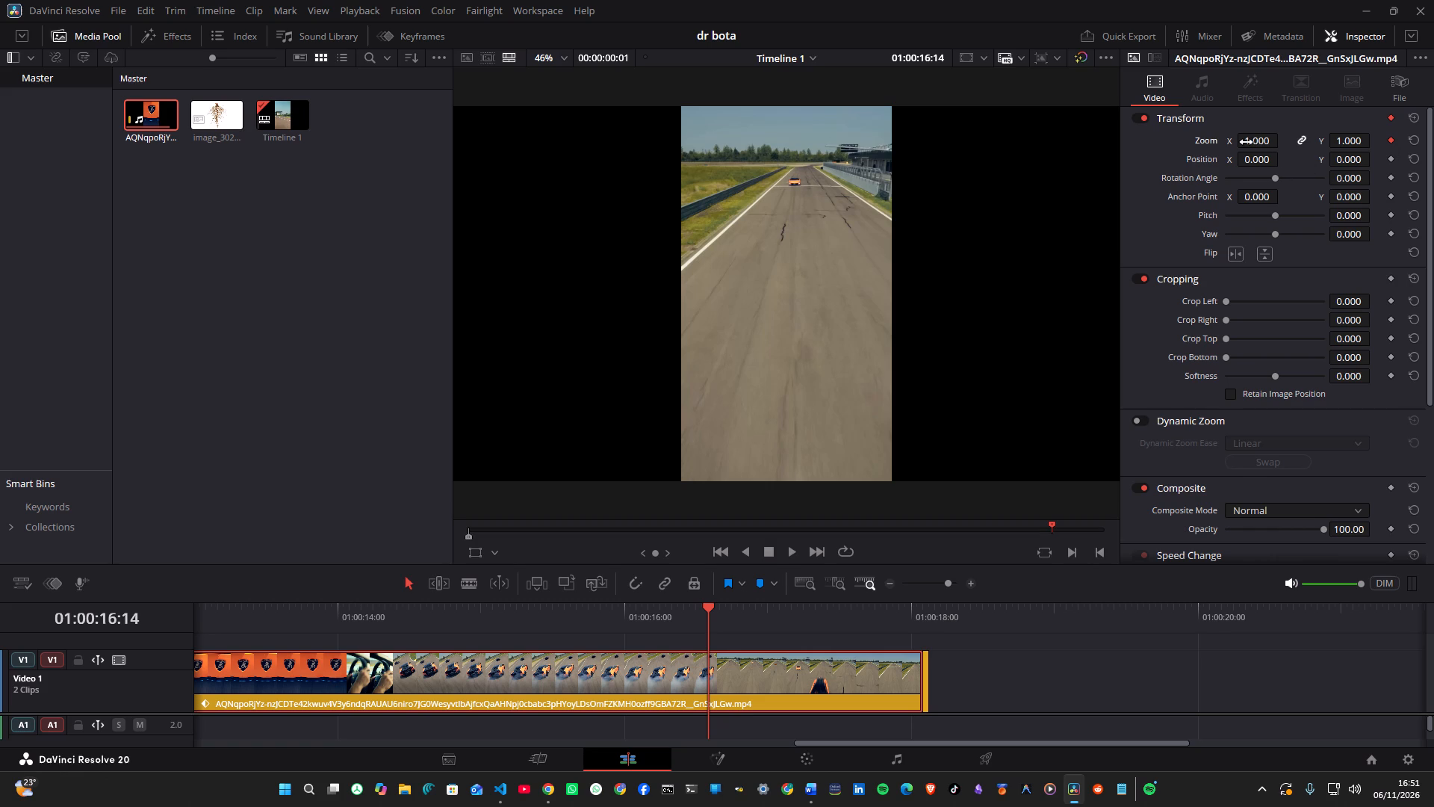
drag(1246, 142, 1261, 141)
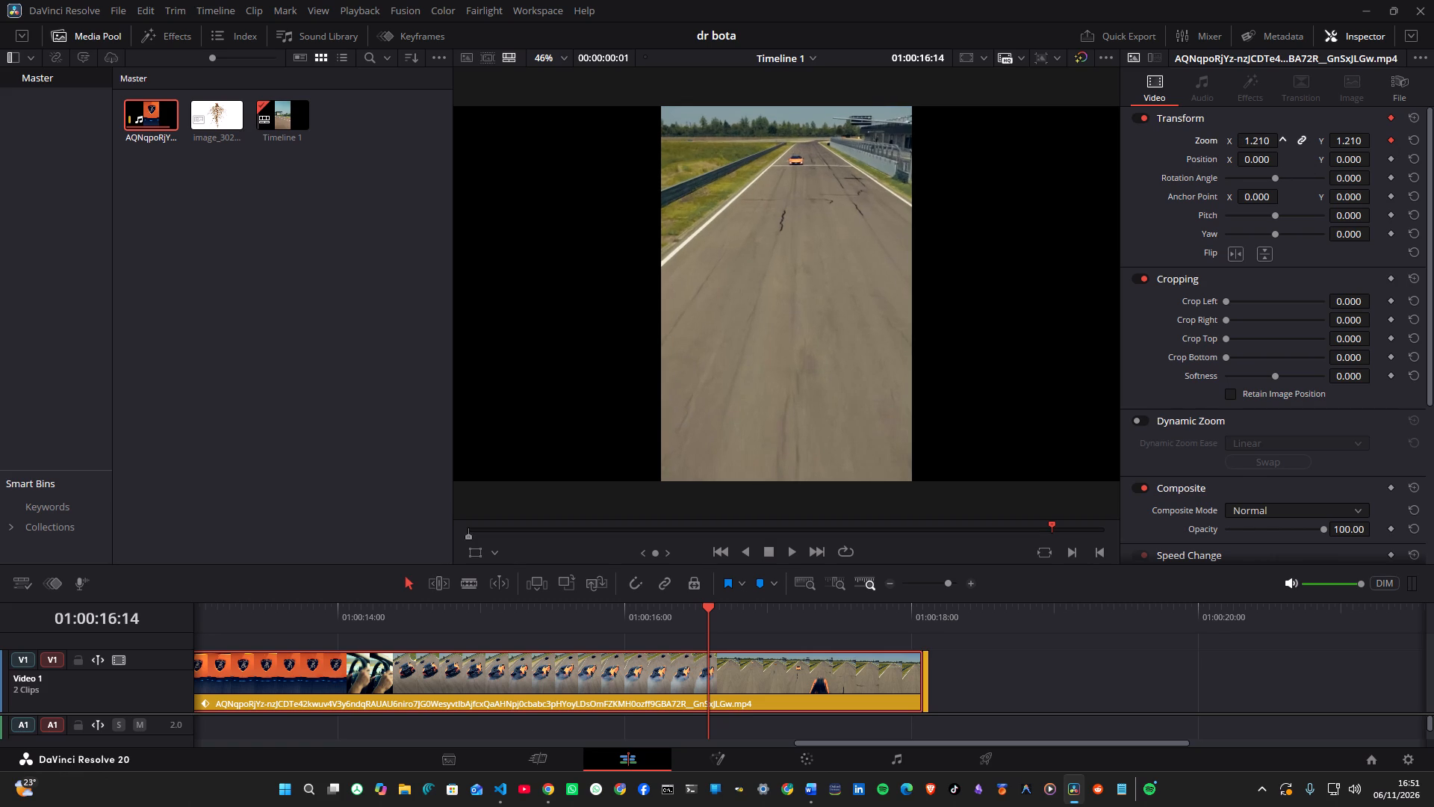
drag(1261, 141, 1261, 140)
drag(1261, 140, 1285, 90)
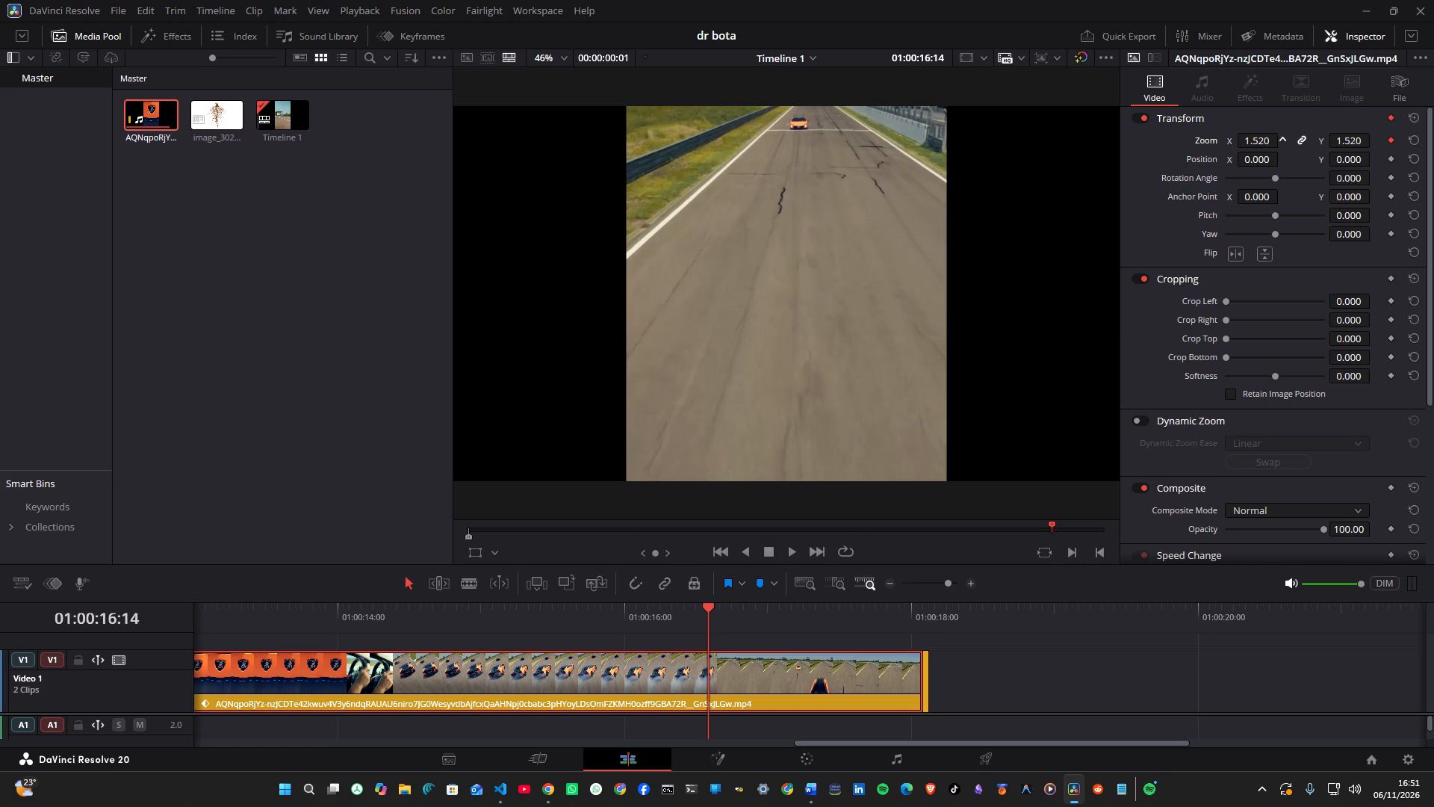
drag(1285, 90, 716, 389)
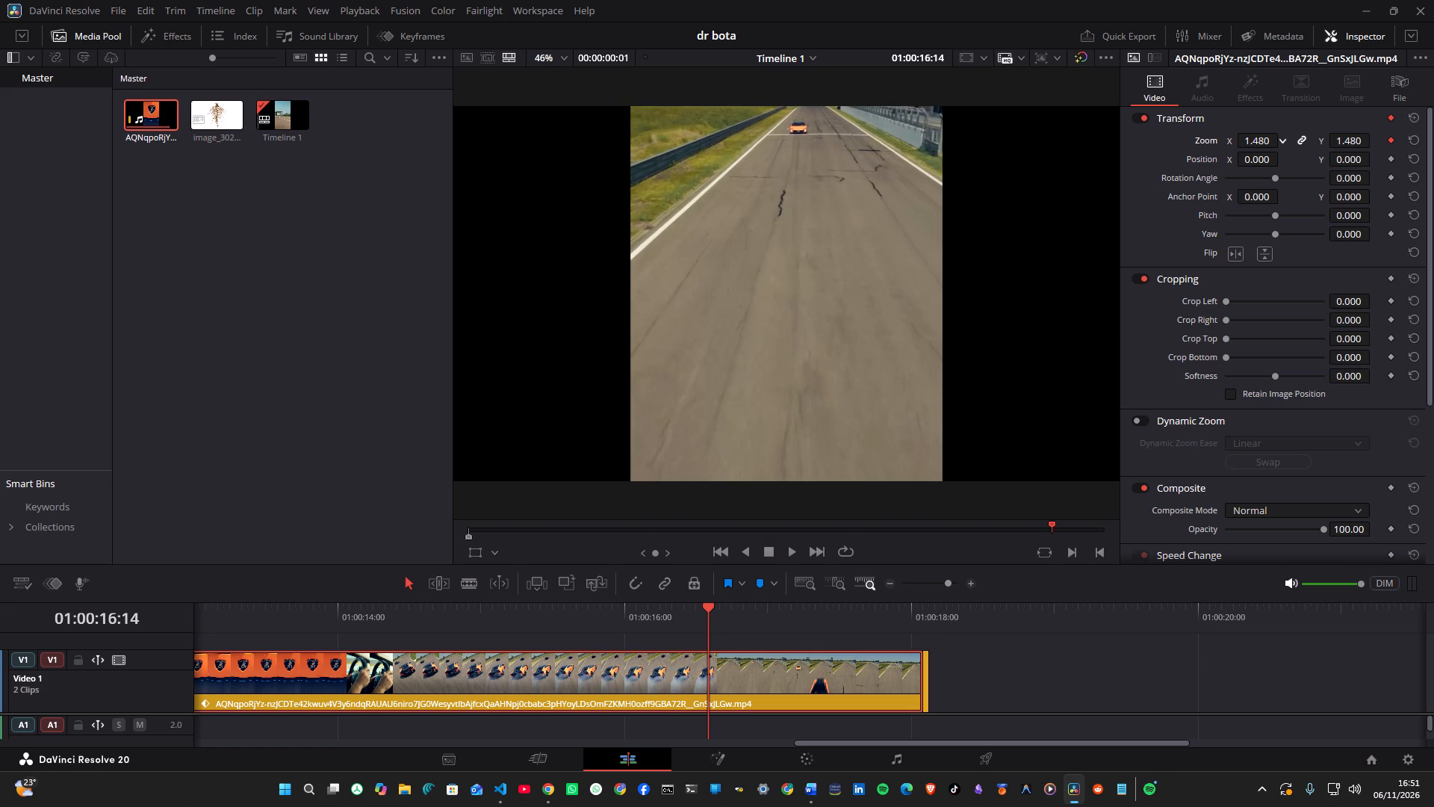
drag(716, 389, 712, 374)
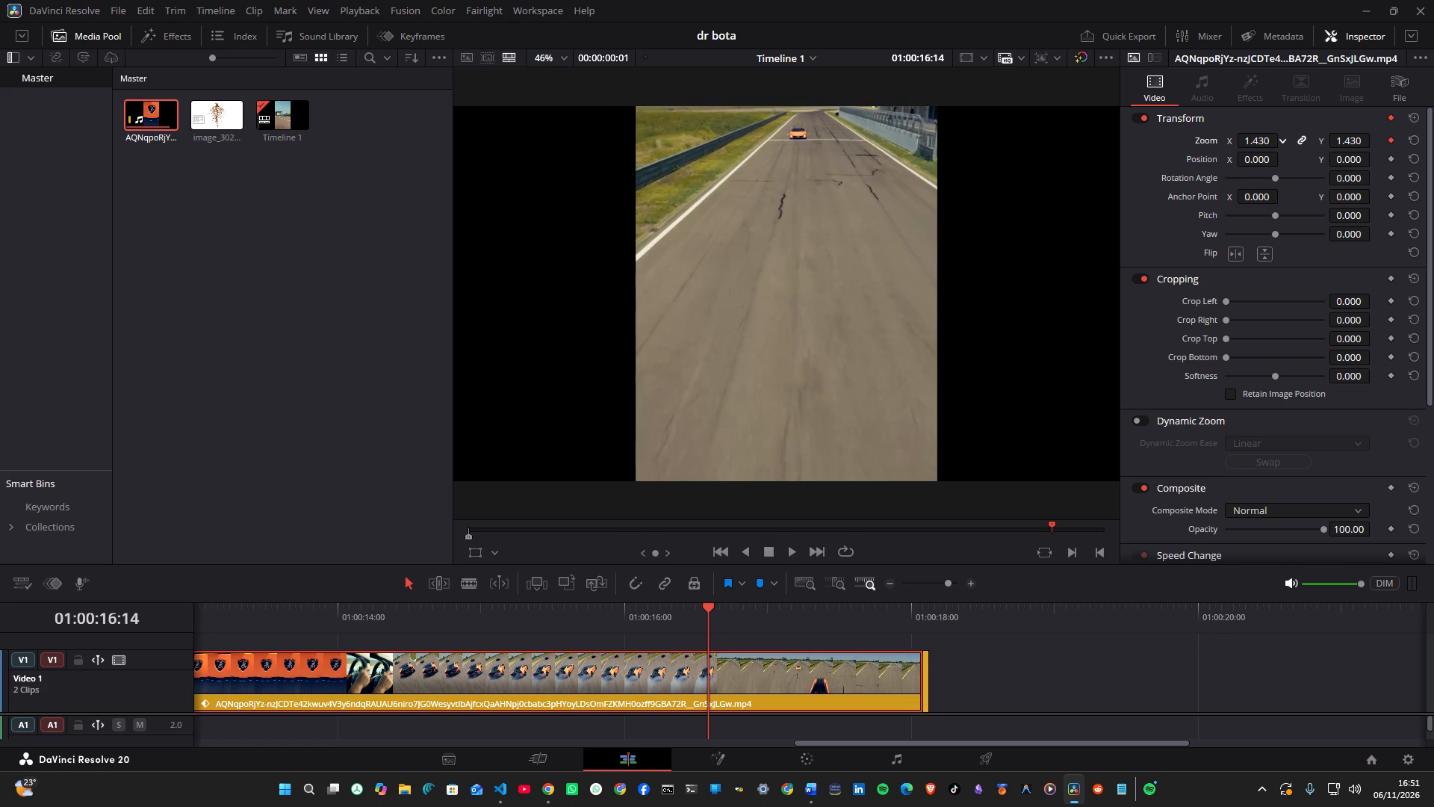
drag(712, 374, 712, 369)
drag(712, 369, 712, 310)
drag(712, 310, 674, 288)
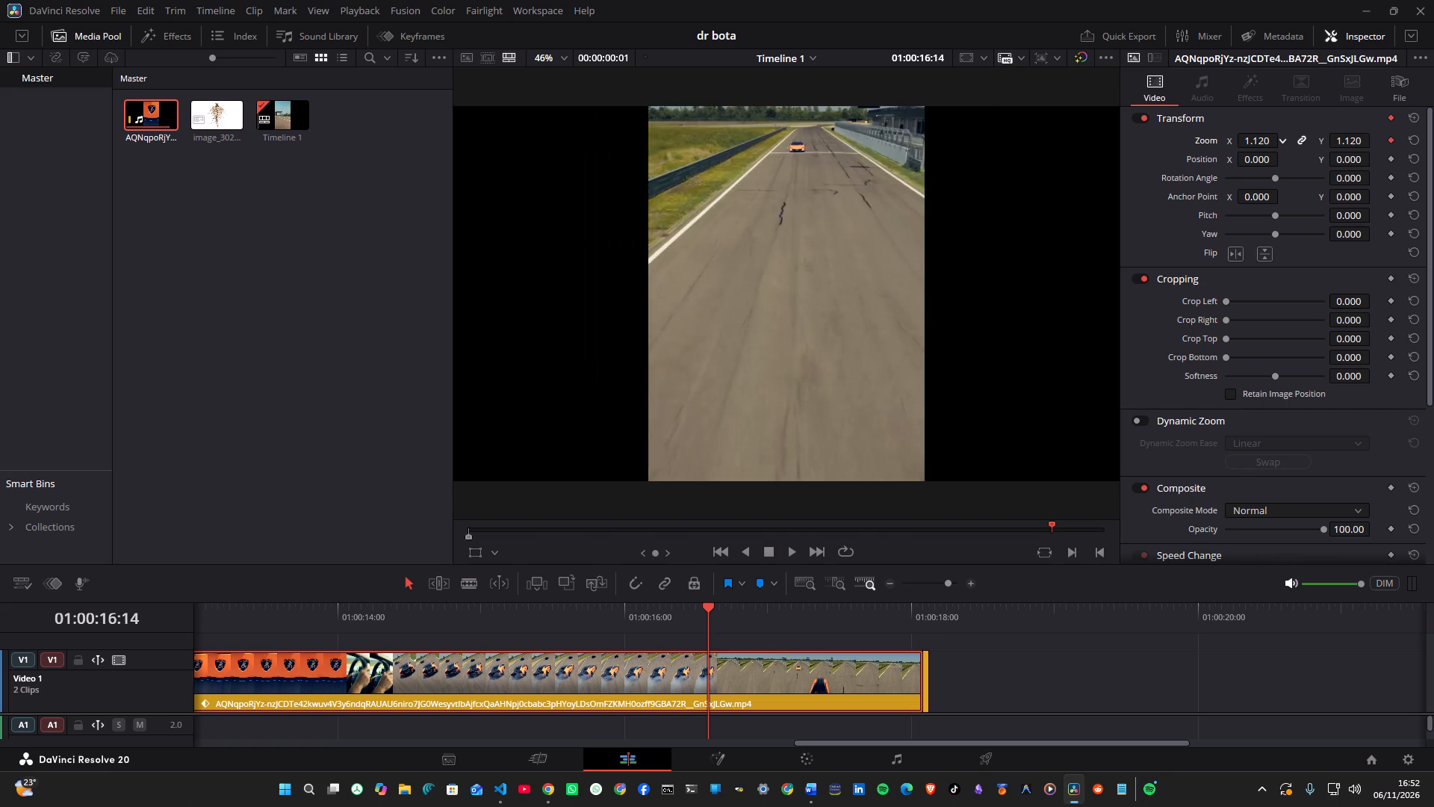
drag(674, 288, 718, 288)
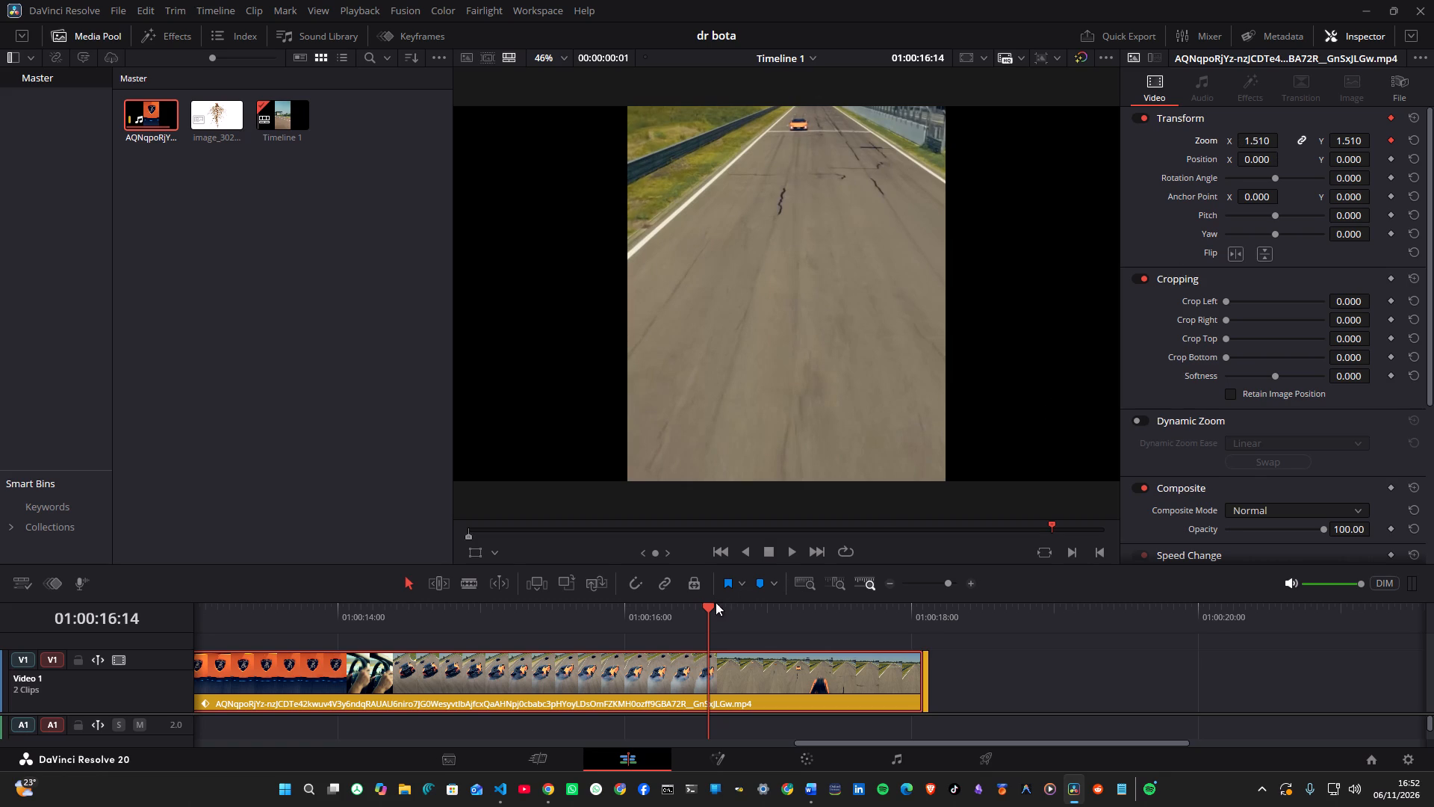
Add a Speed Change keyframe to the car clip at 01:00:17:02.
drag(710, 607, 780, 607)
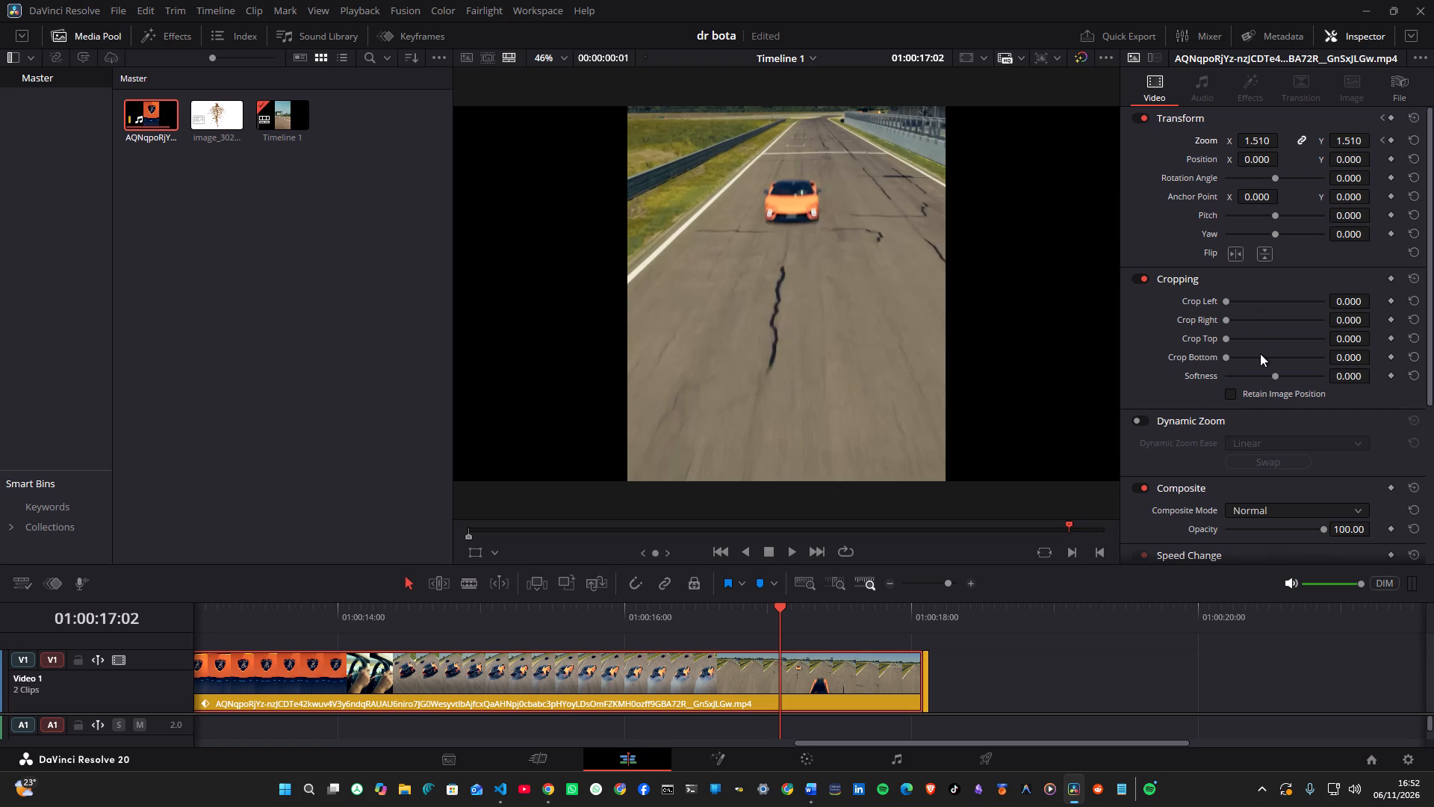
scroll(1264, 395, down, 1)
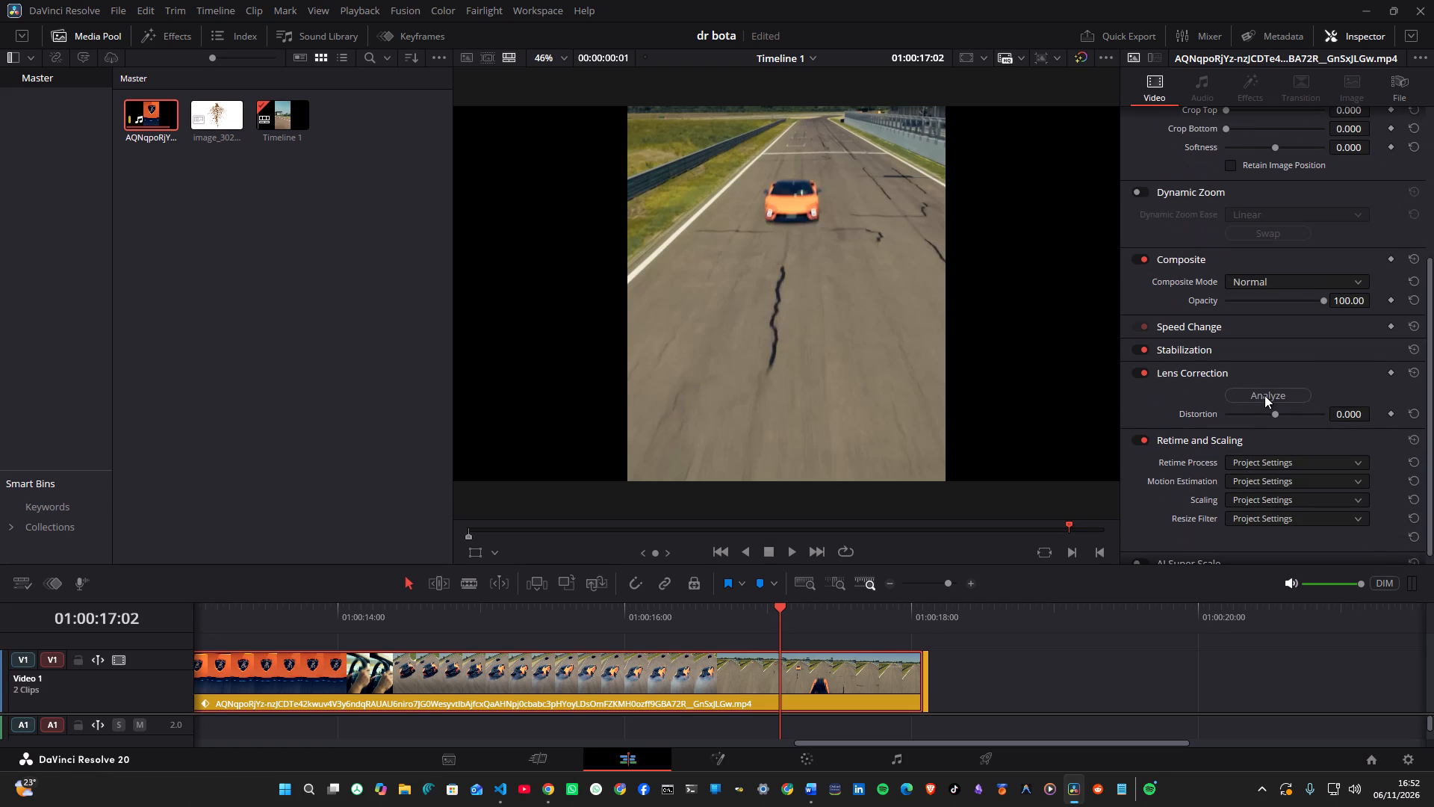
scroll(1264, 395, down, 1)
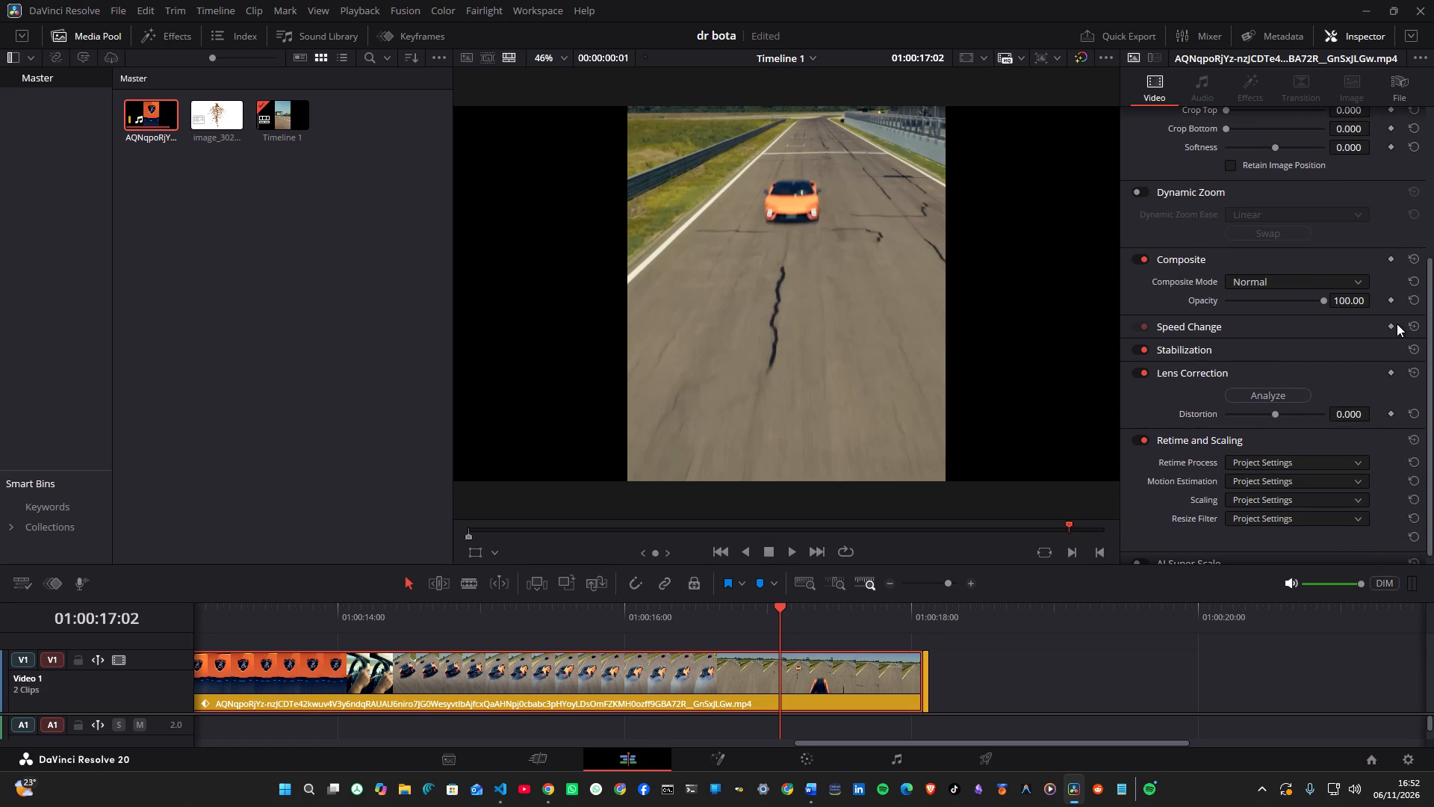
click(1397, 324)
click(1389, 326)
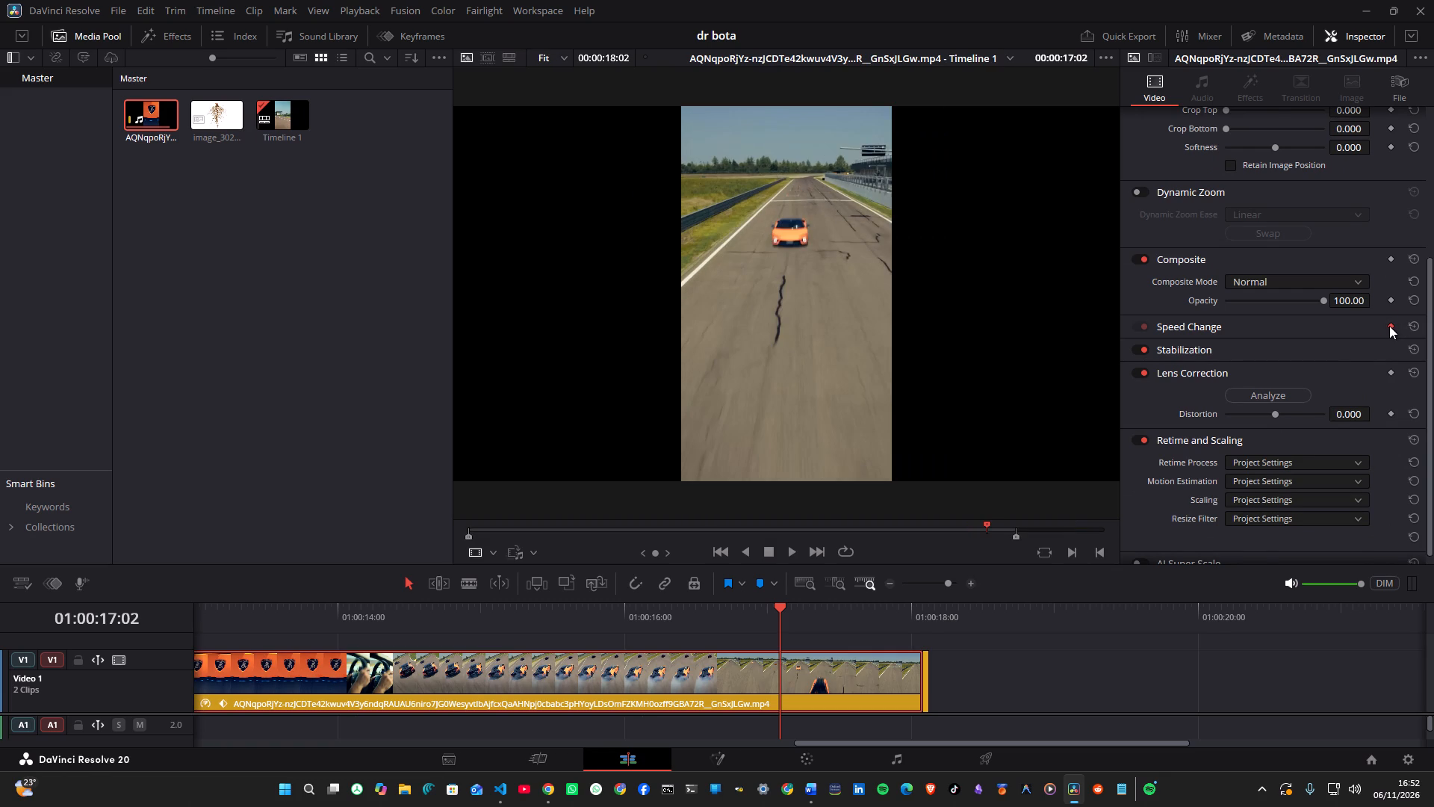
Play back the source car video in the viewer and pause it at 00:00:05:22.
key(space)
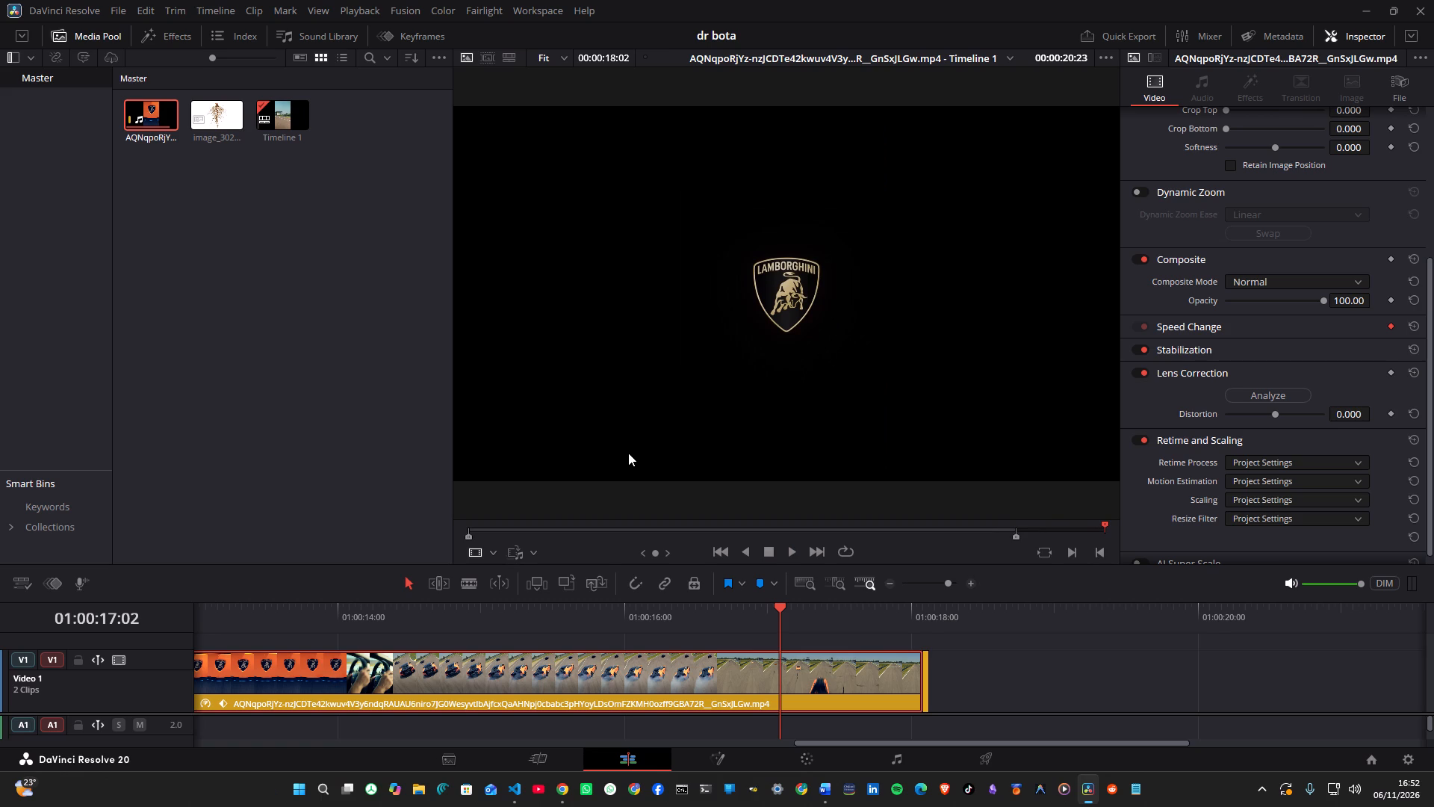
key(space)
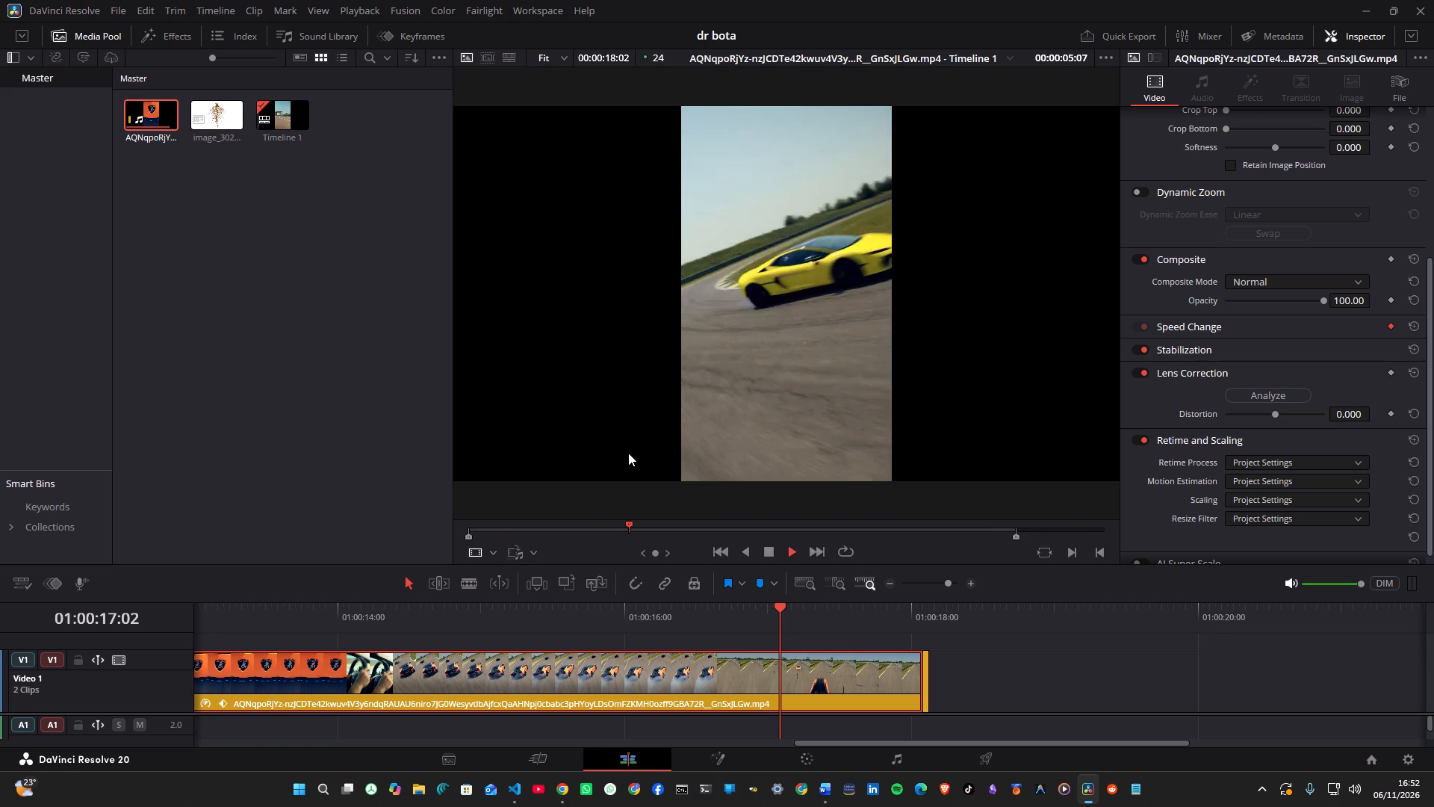
key(space)
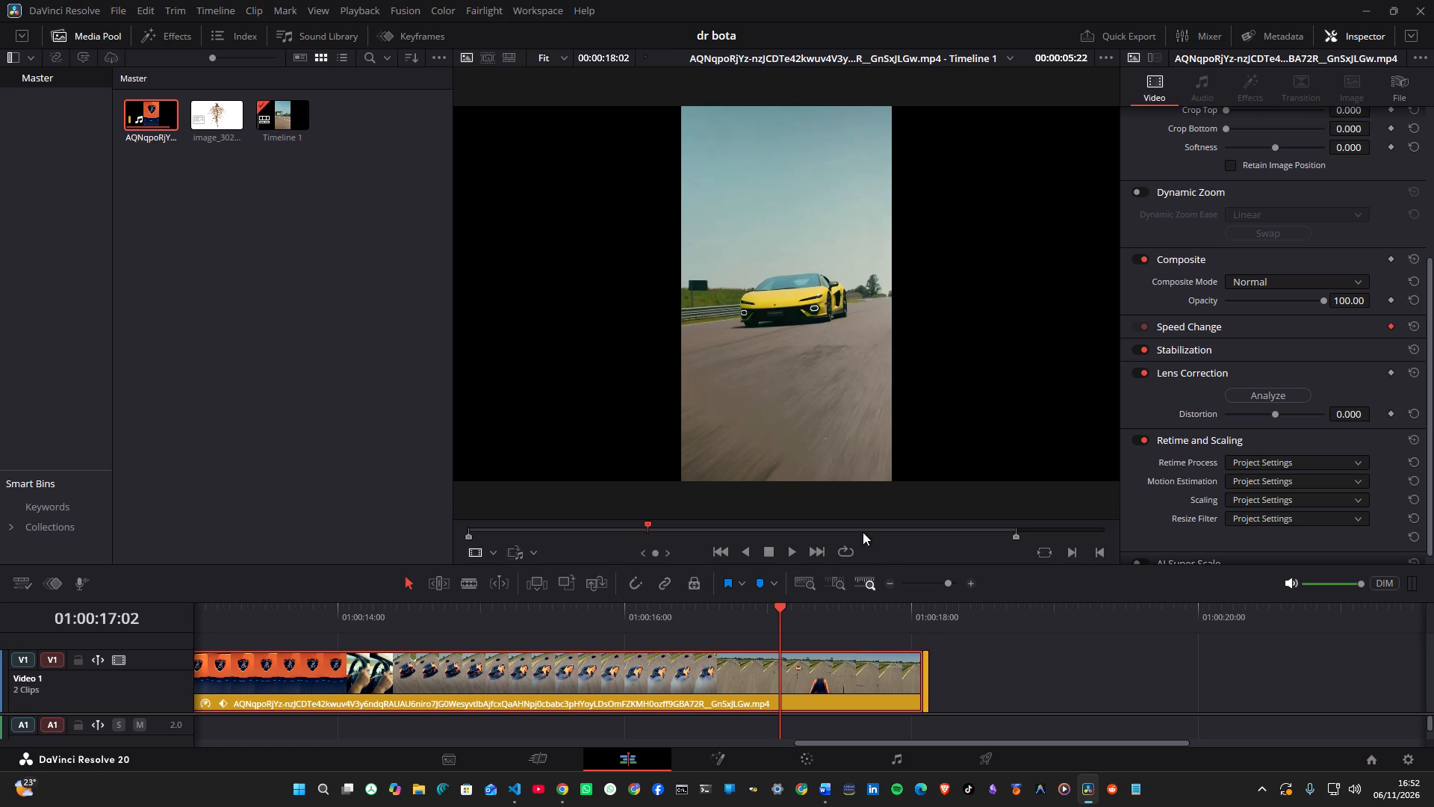
Return to Timeline 1, place the playhead at 01:00:14:01, and hide the Media Pool to enlarge the viewer.
click(781, 610)
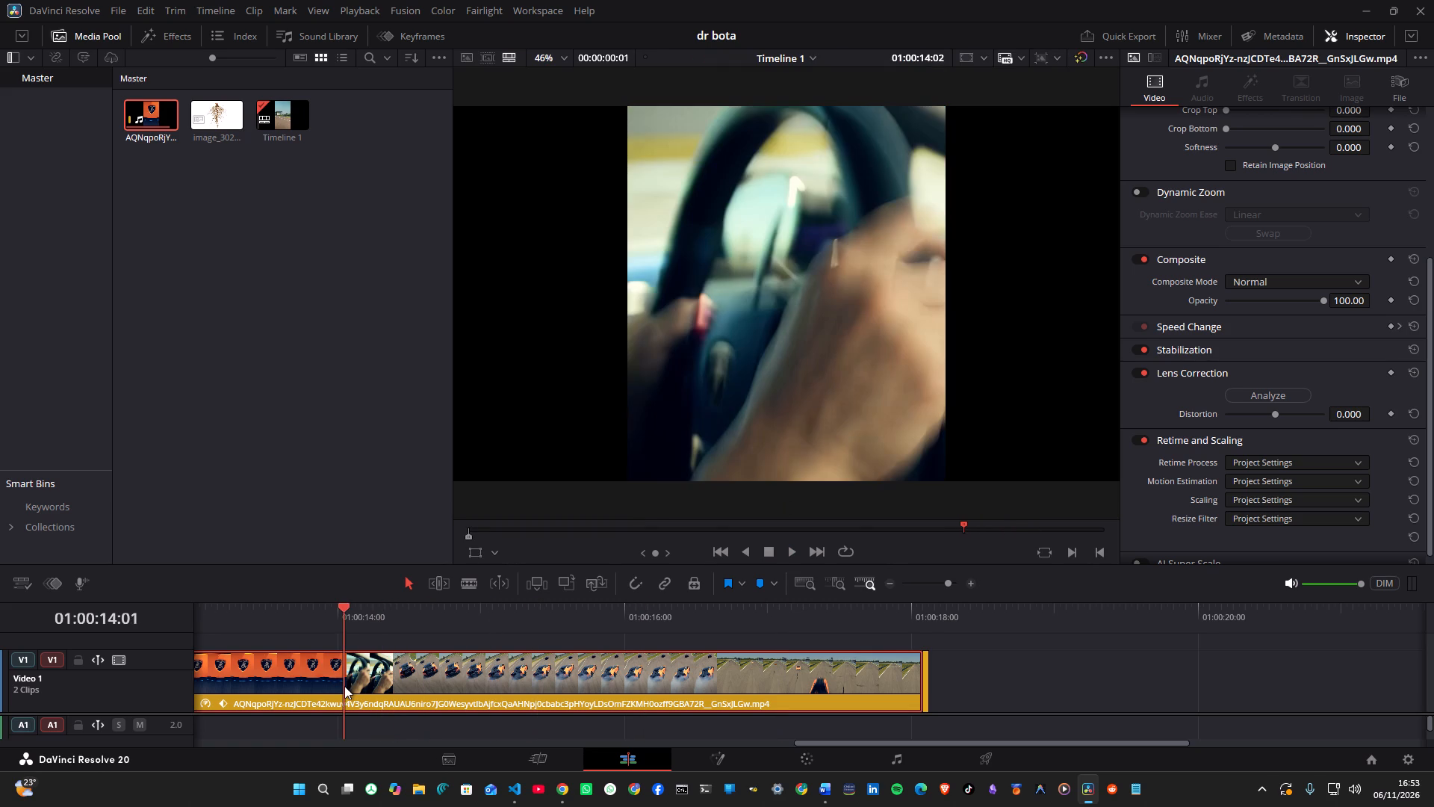
click(344, 45)
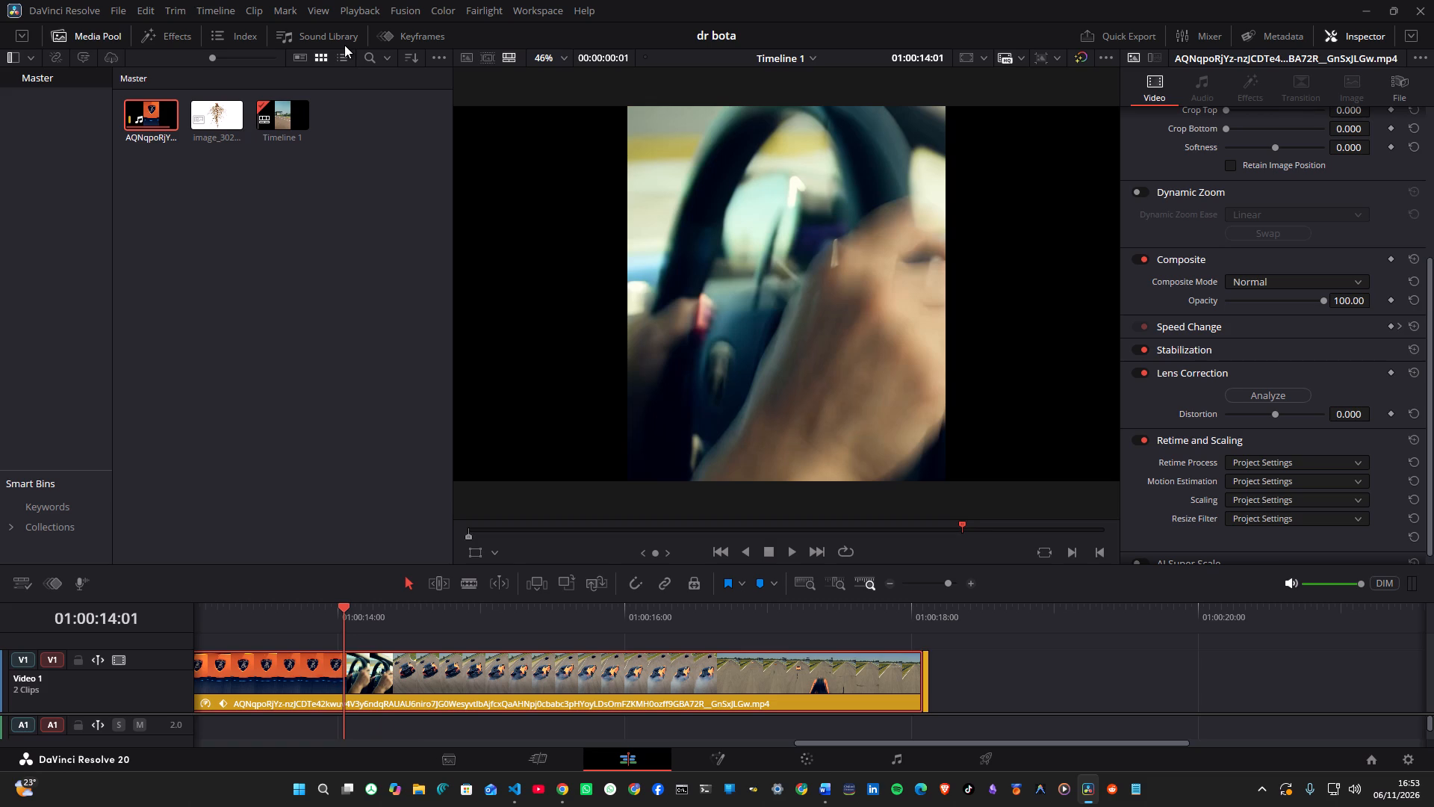
click(344, 45)
scroll(344, 45, up, 3)
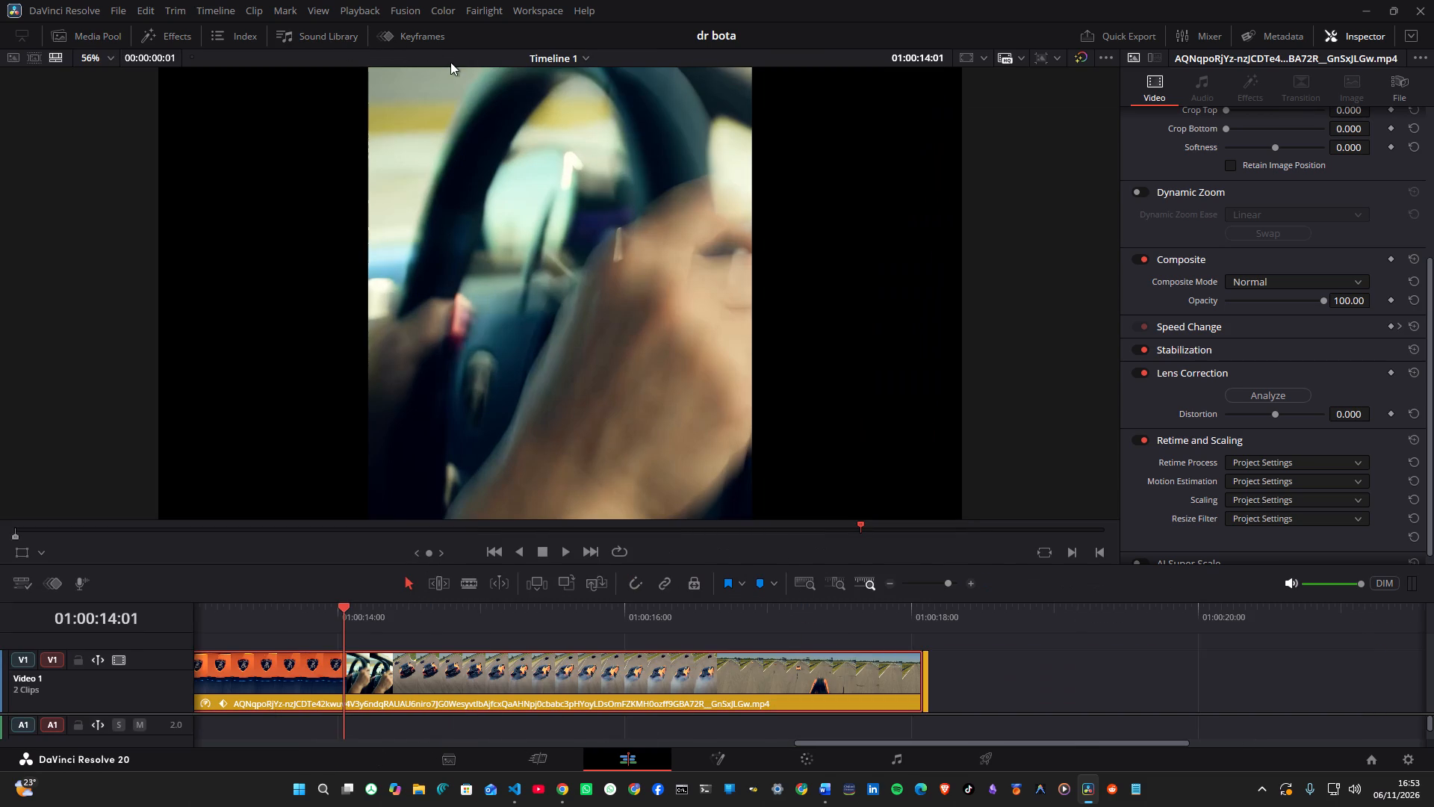
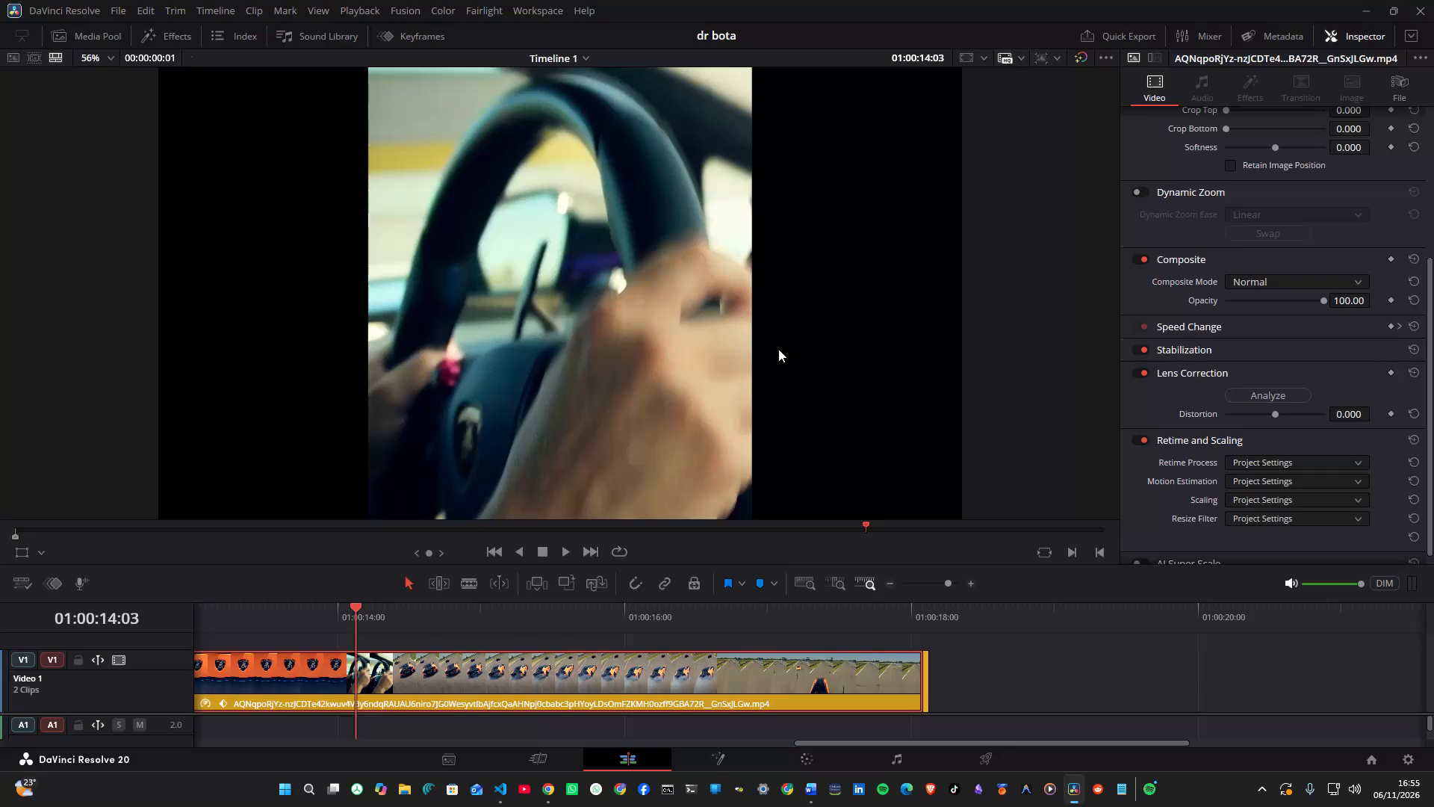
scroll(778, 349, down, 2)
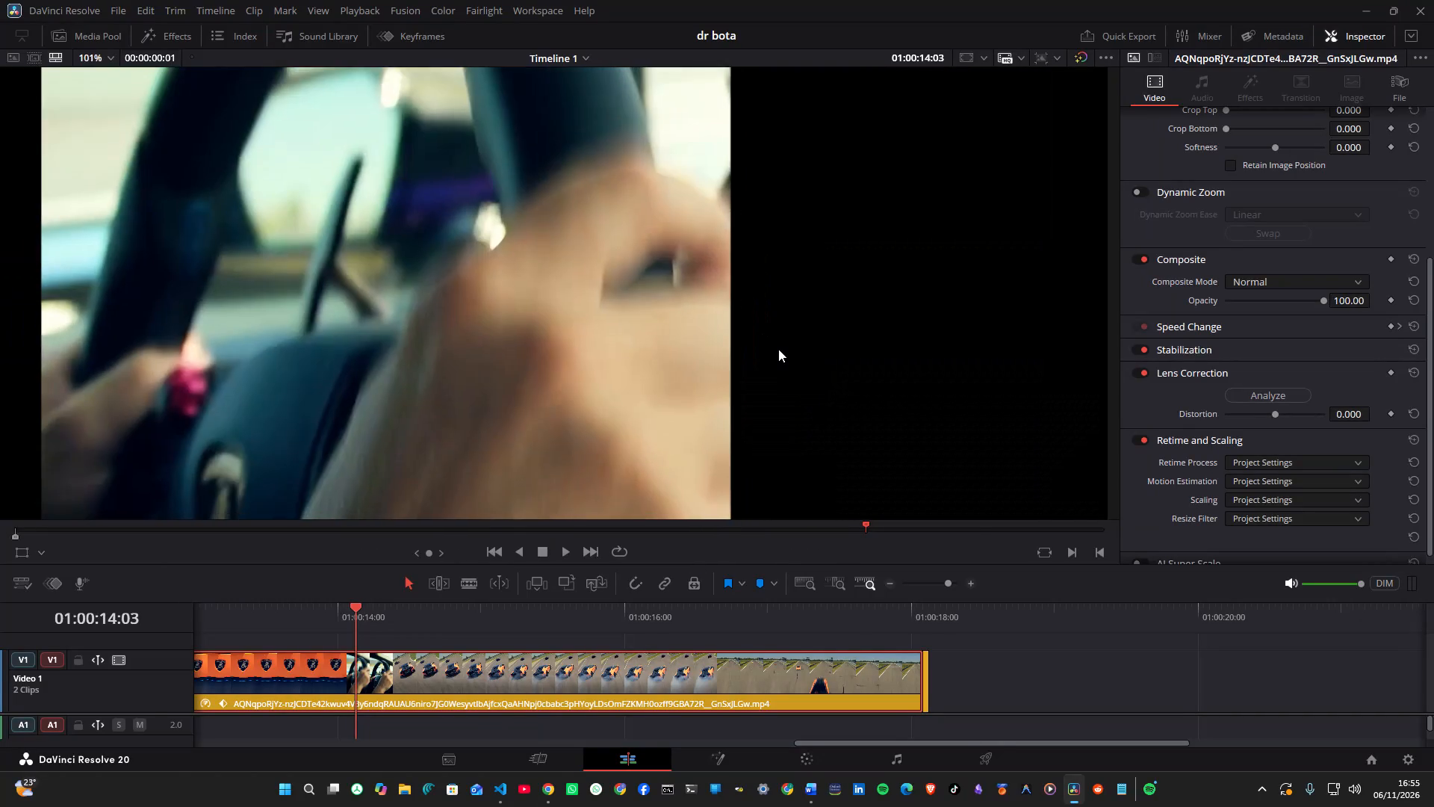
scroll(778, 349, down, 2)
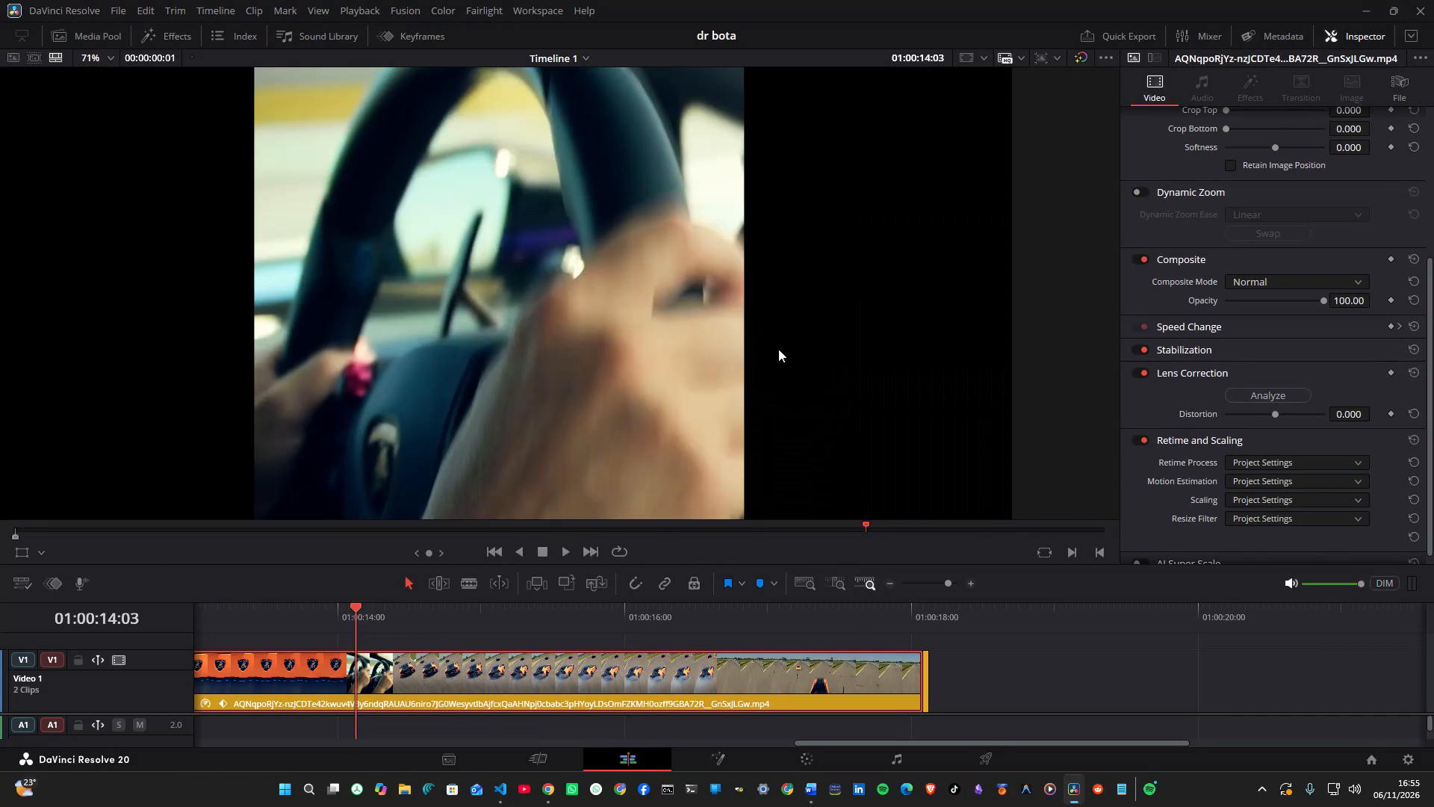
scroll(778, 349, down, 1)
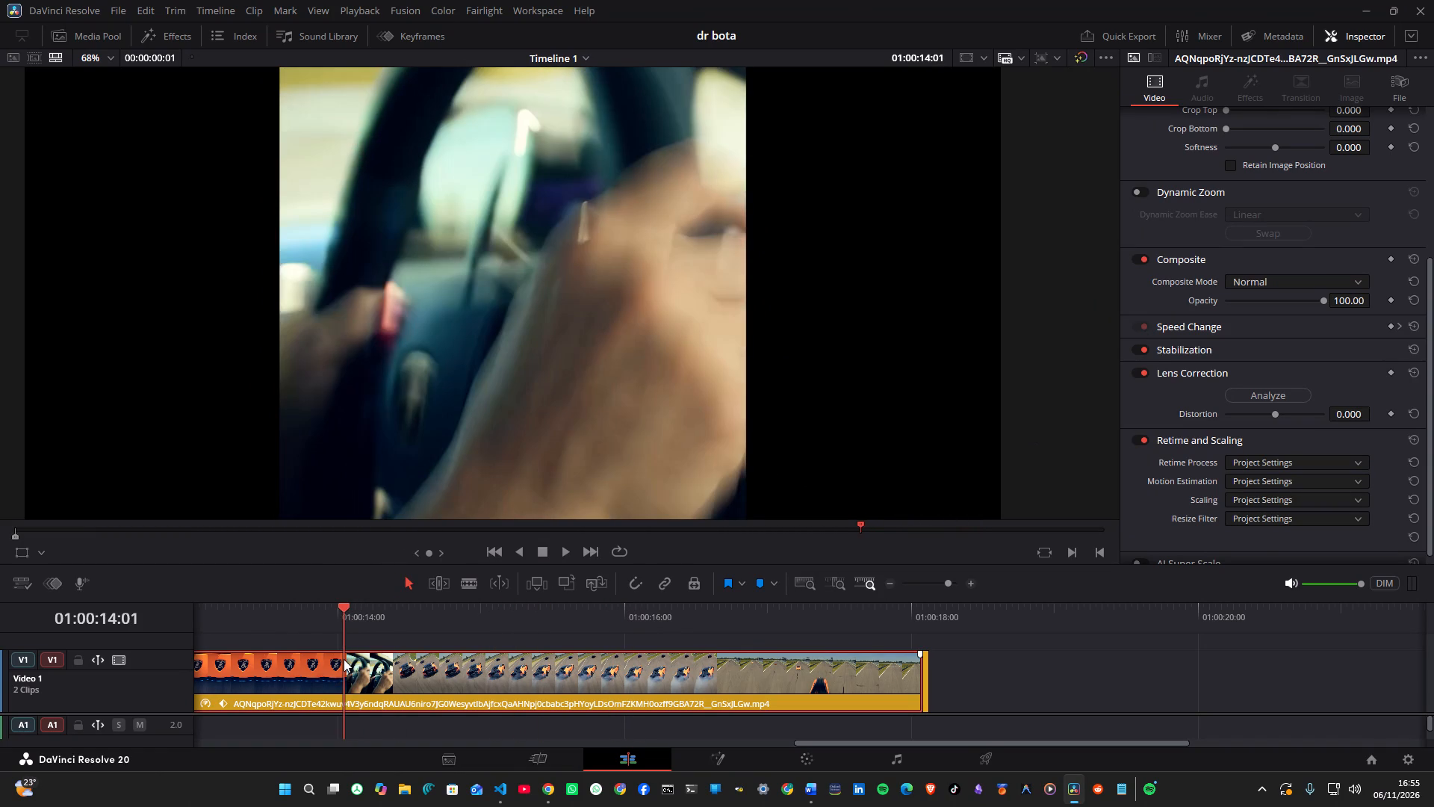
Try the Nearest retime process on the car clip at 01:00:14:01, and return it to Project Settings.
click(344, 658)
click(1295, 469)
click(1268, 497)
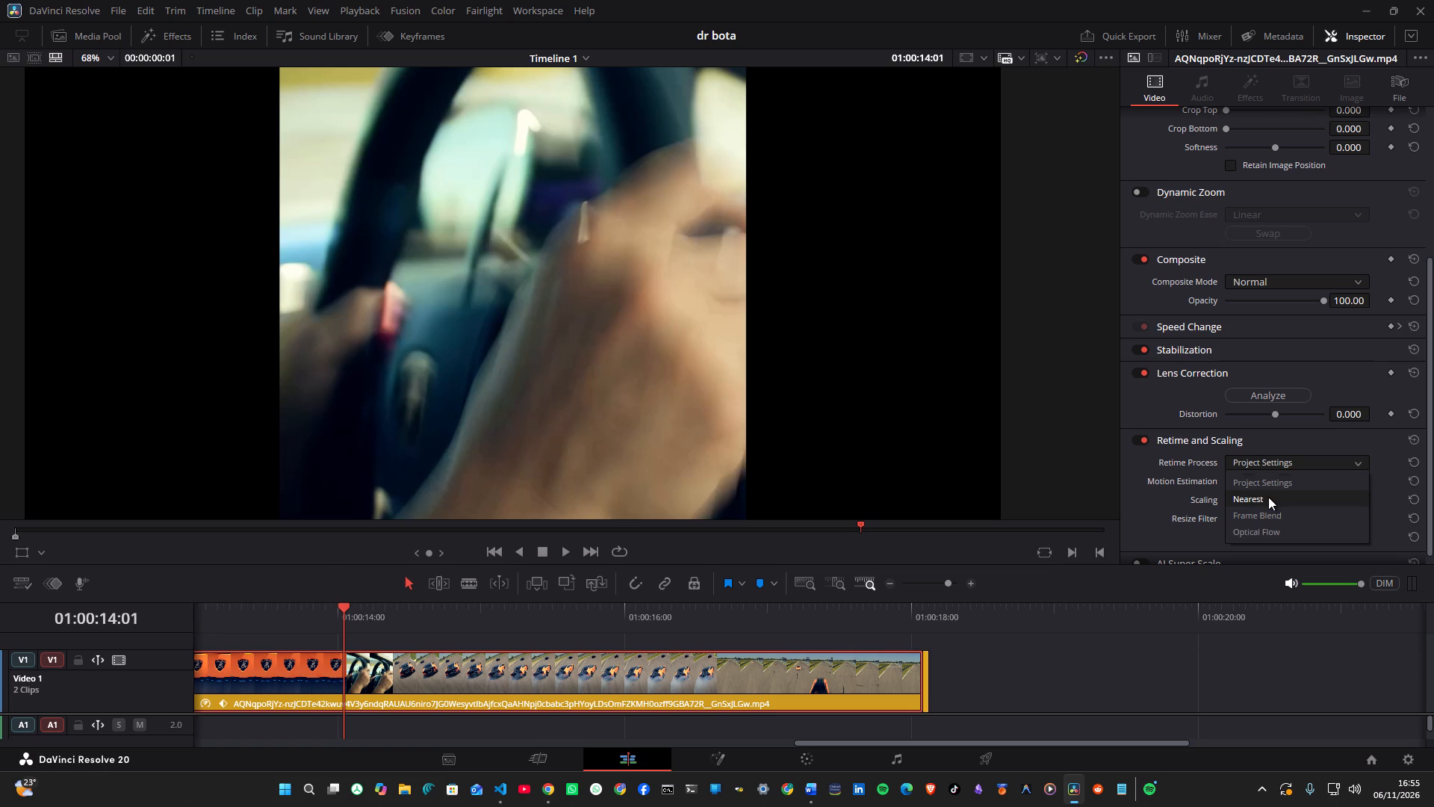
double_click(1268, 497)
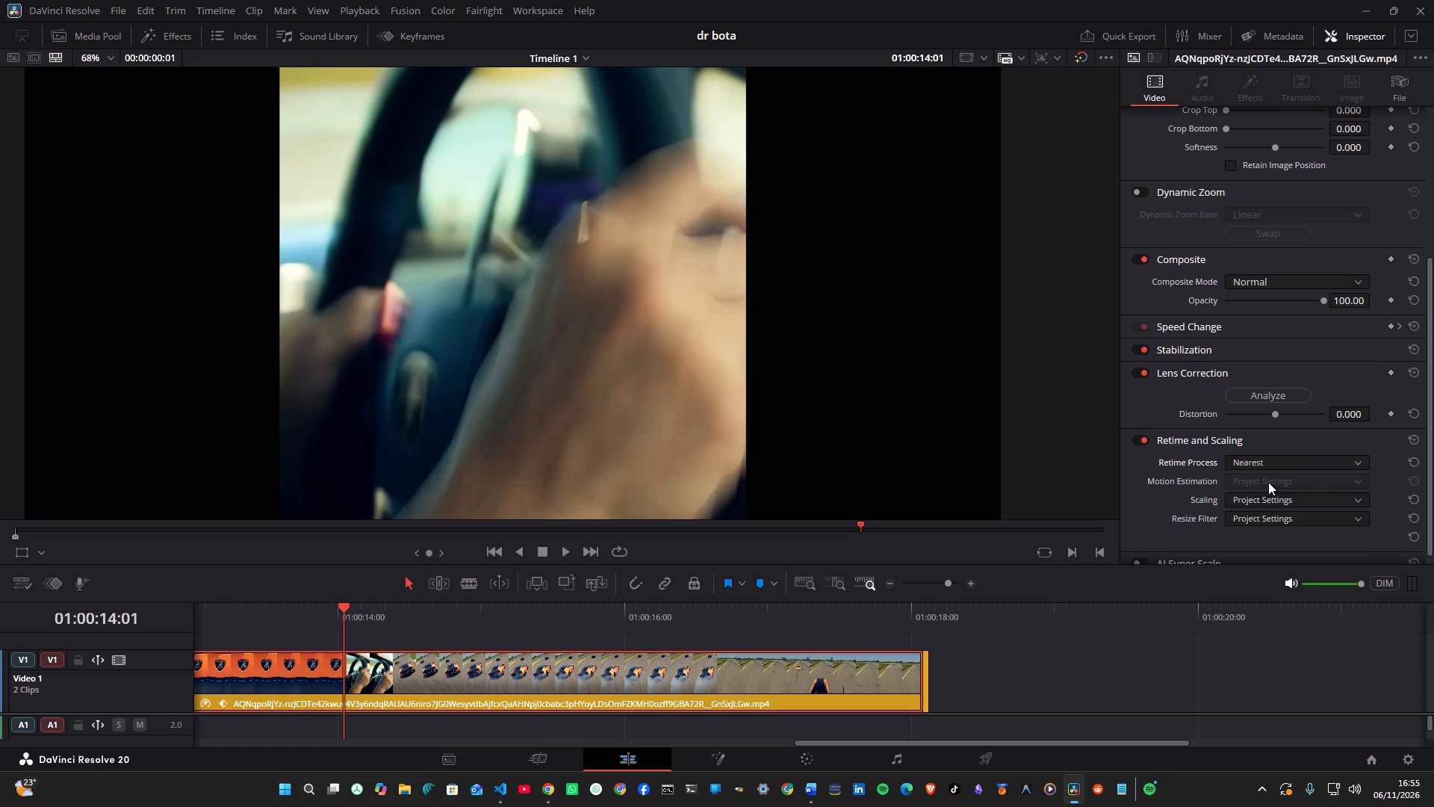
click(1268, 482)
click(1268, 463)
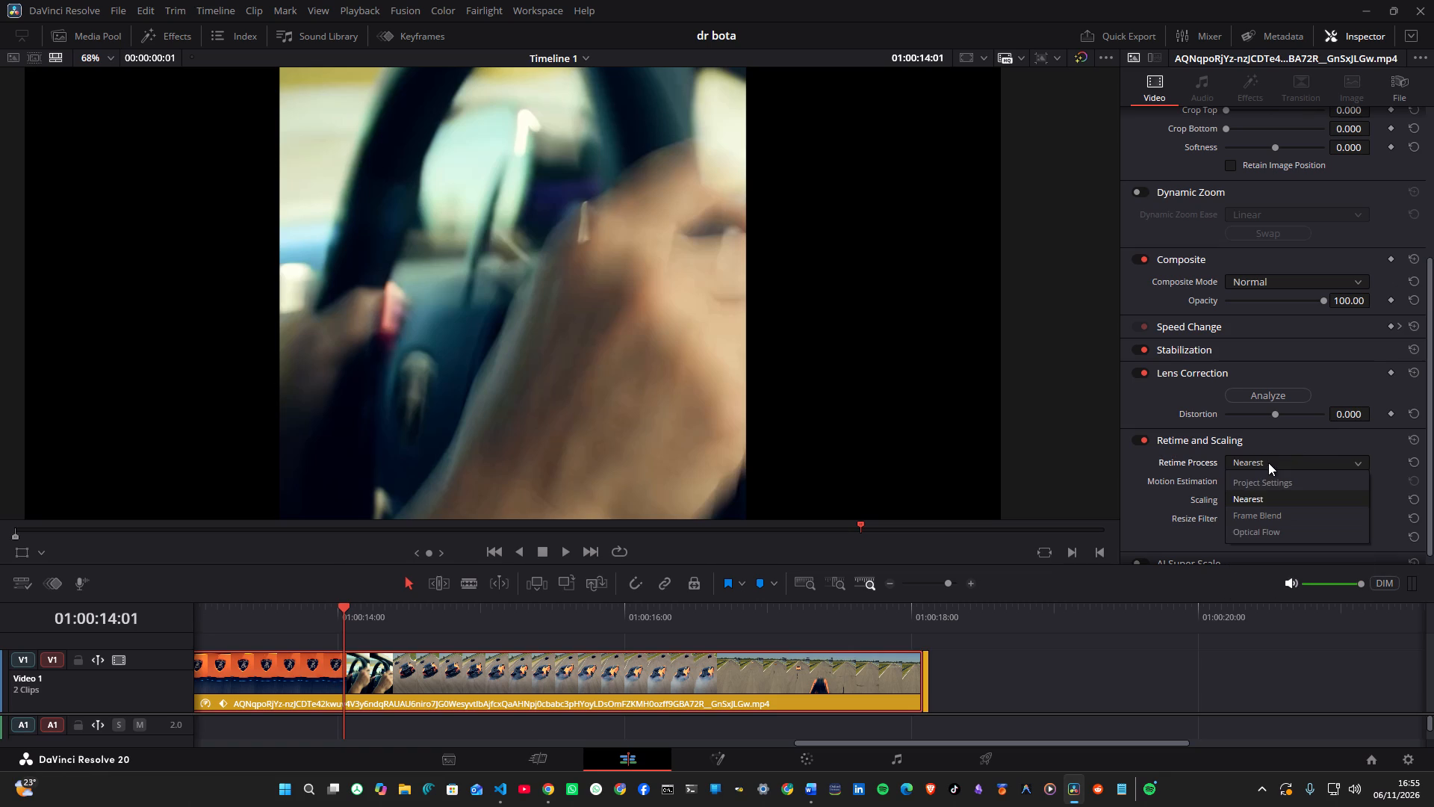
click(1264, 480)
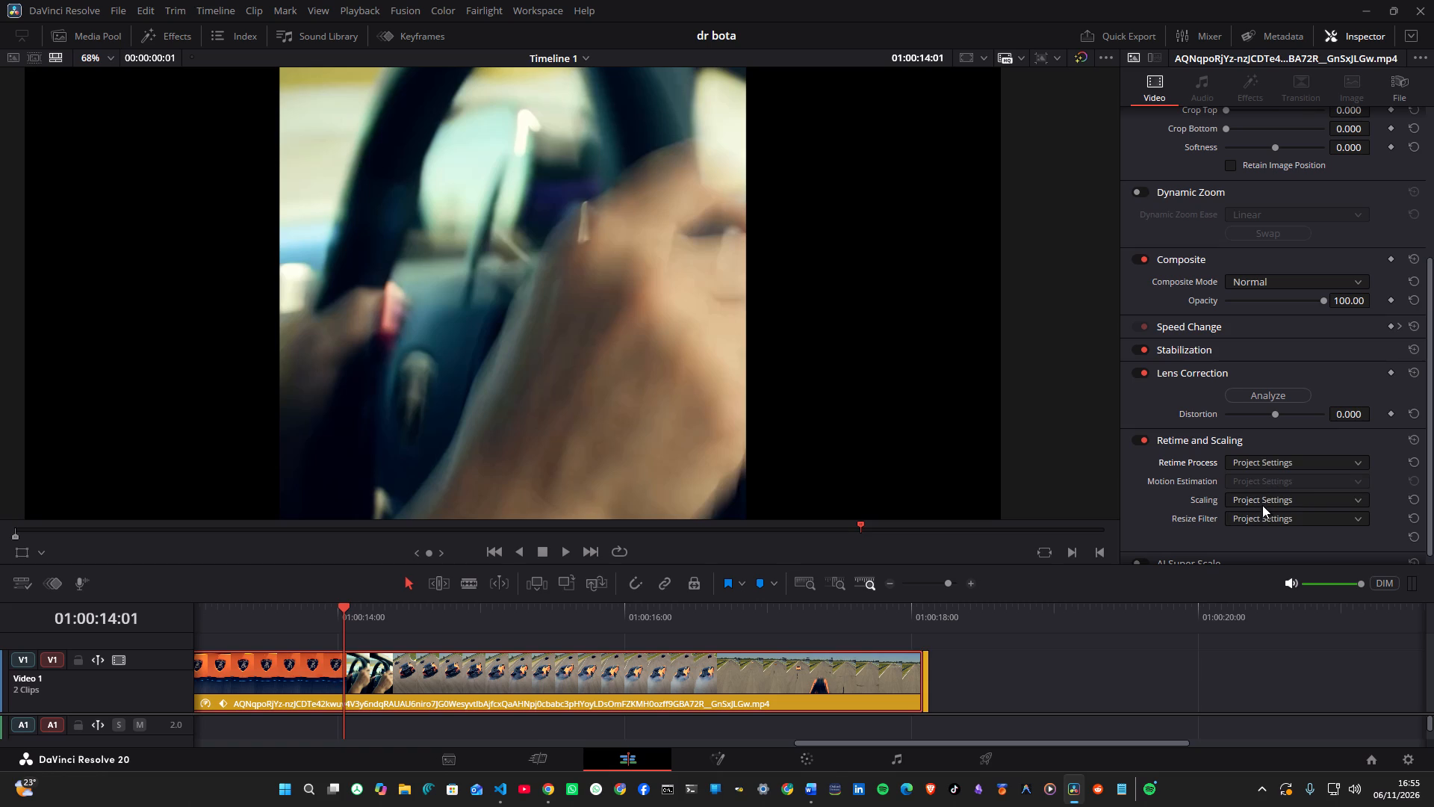
Try the Sharper resize filter on the car clip, and settle on Bicubic.
click(1261, 519)
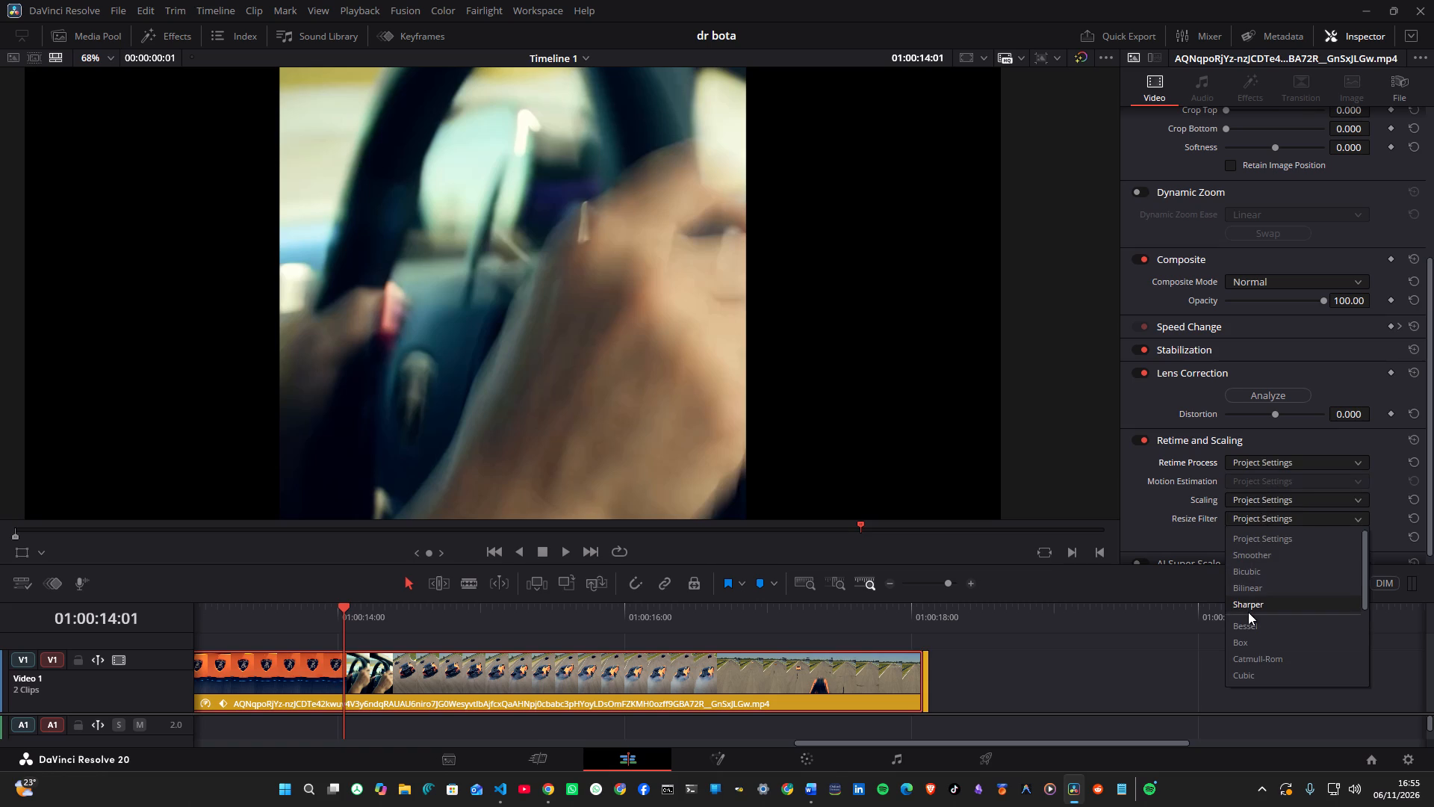
click(1248, 612)
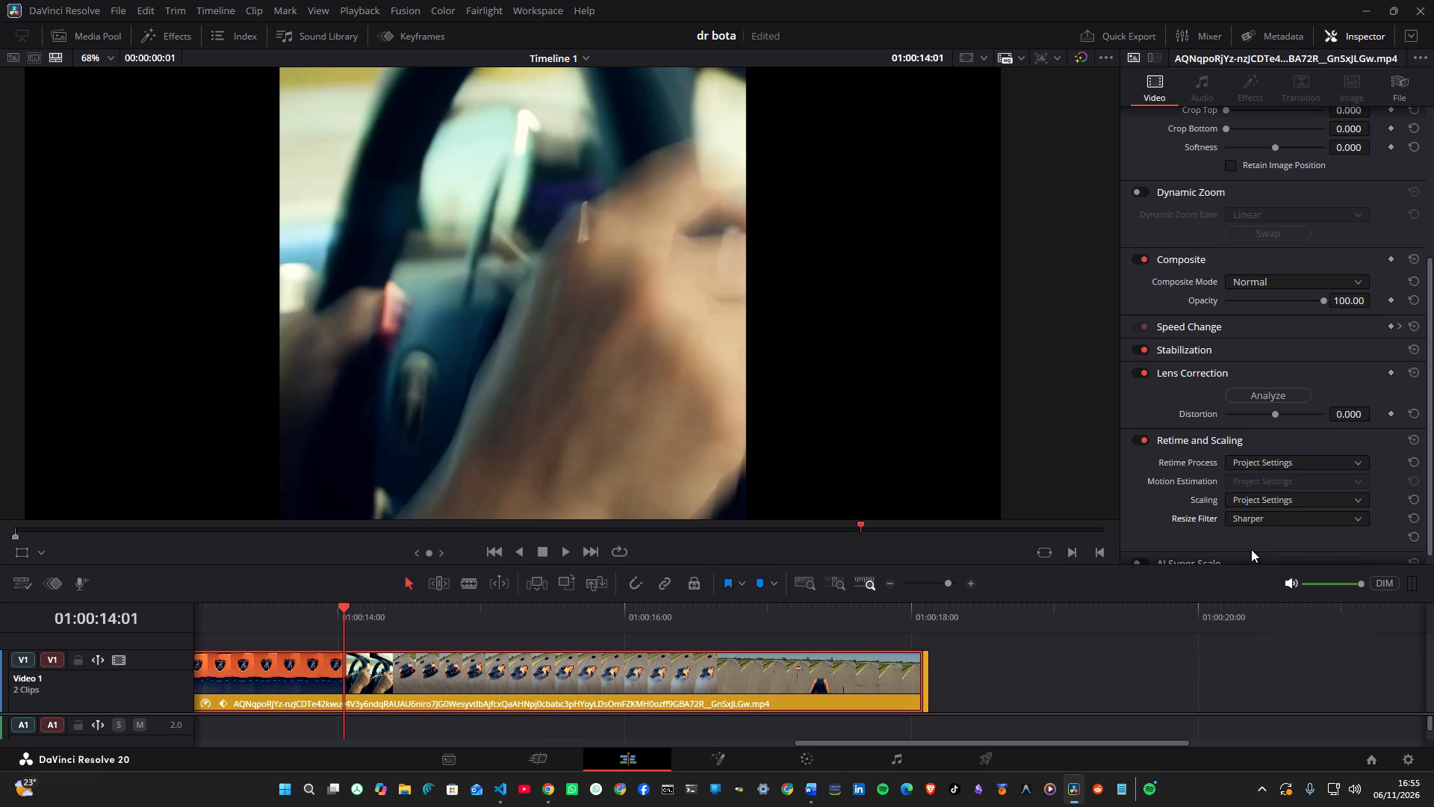
click(1251, 518)
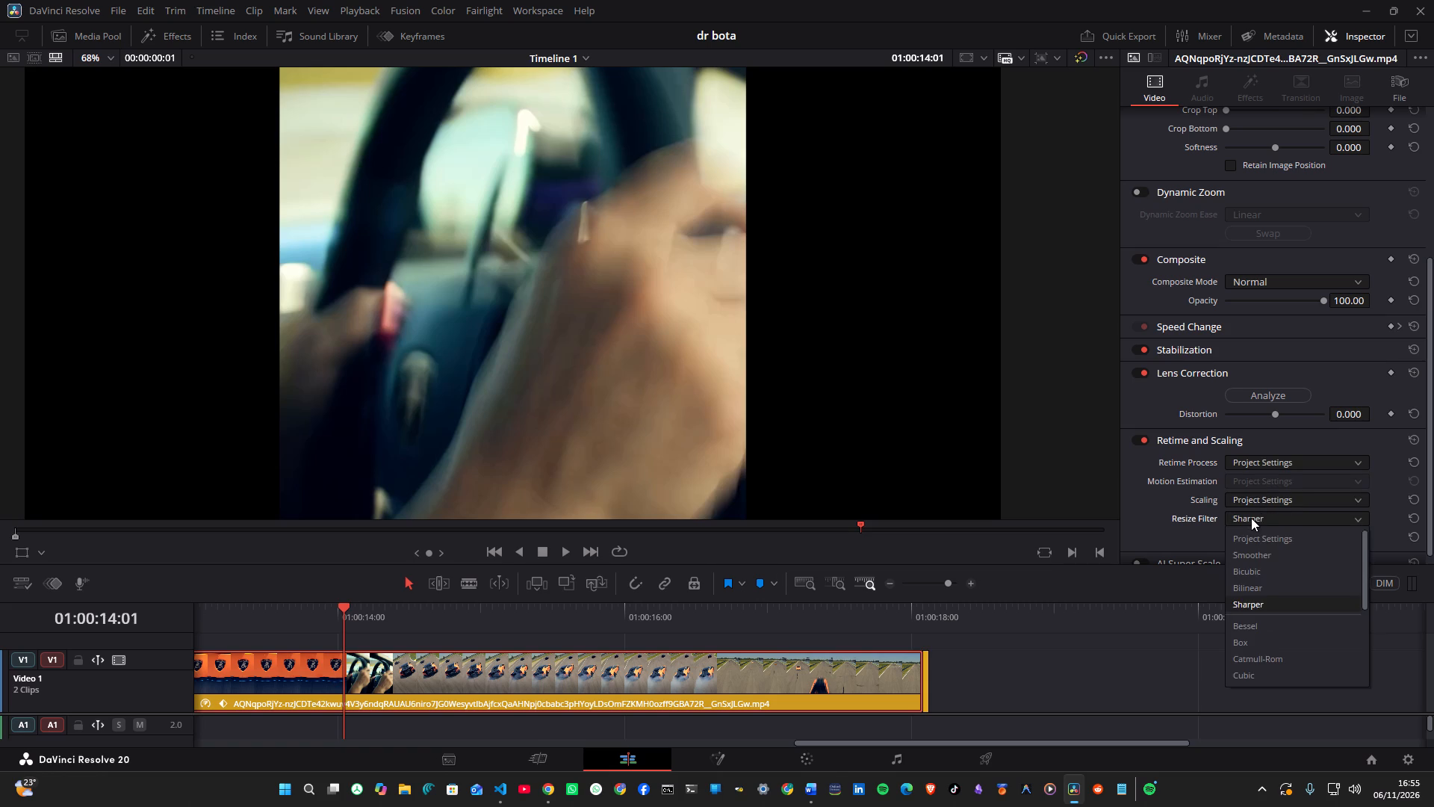
click(1257, 570)
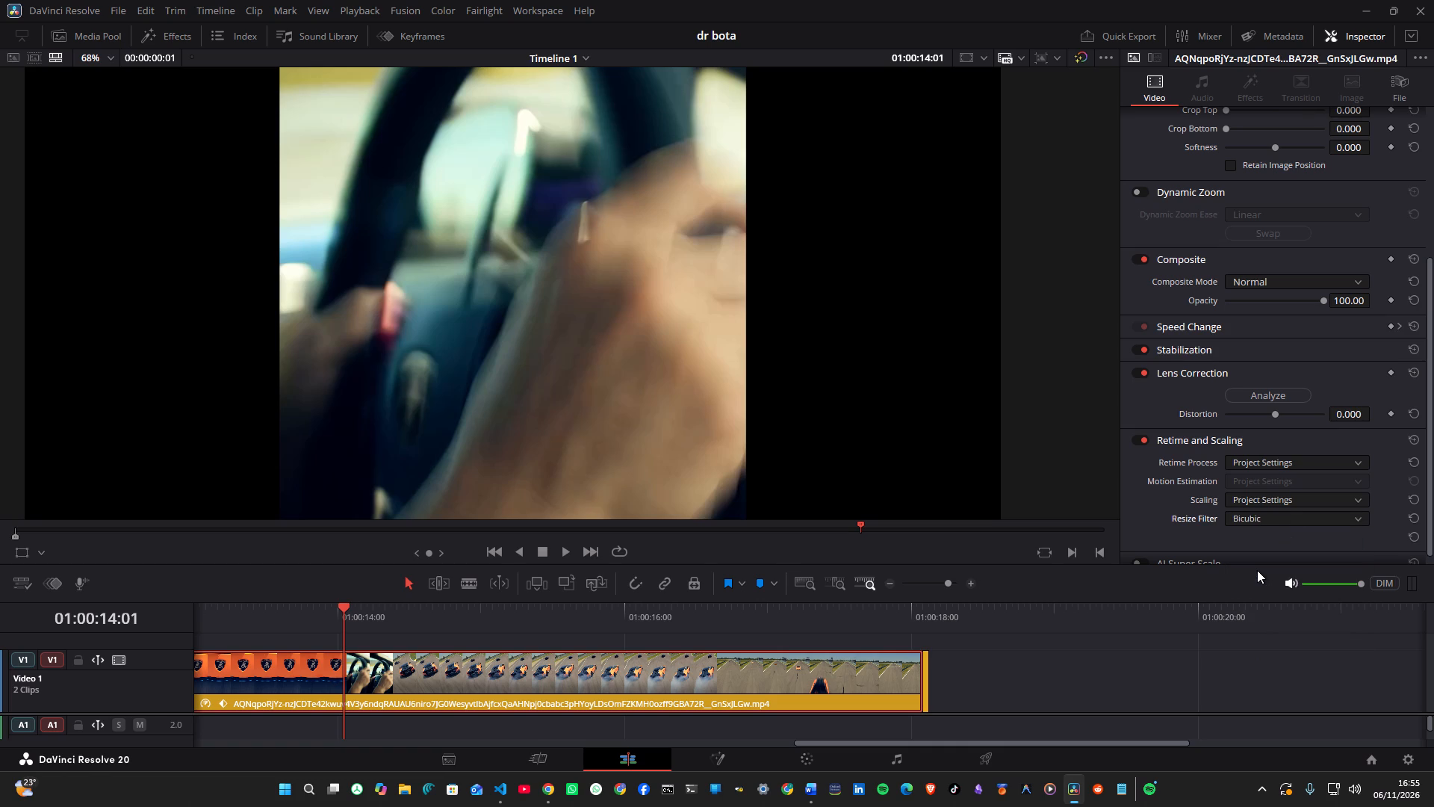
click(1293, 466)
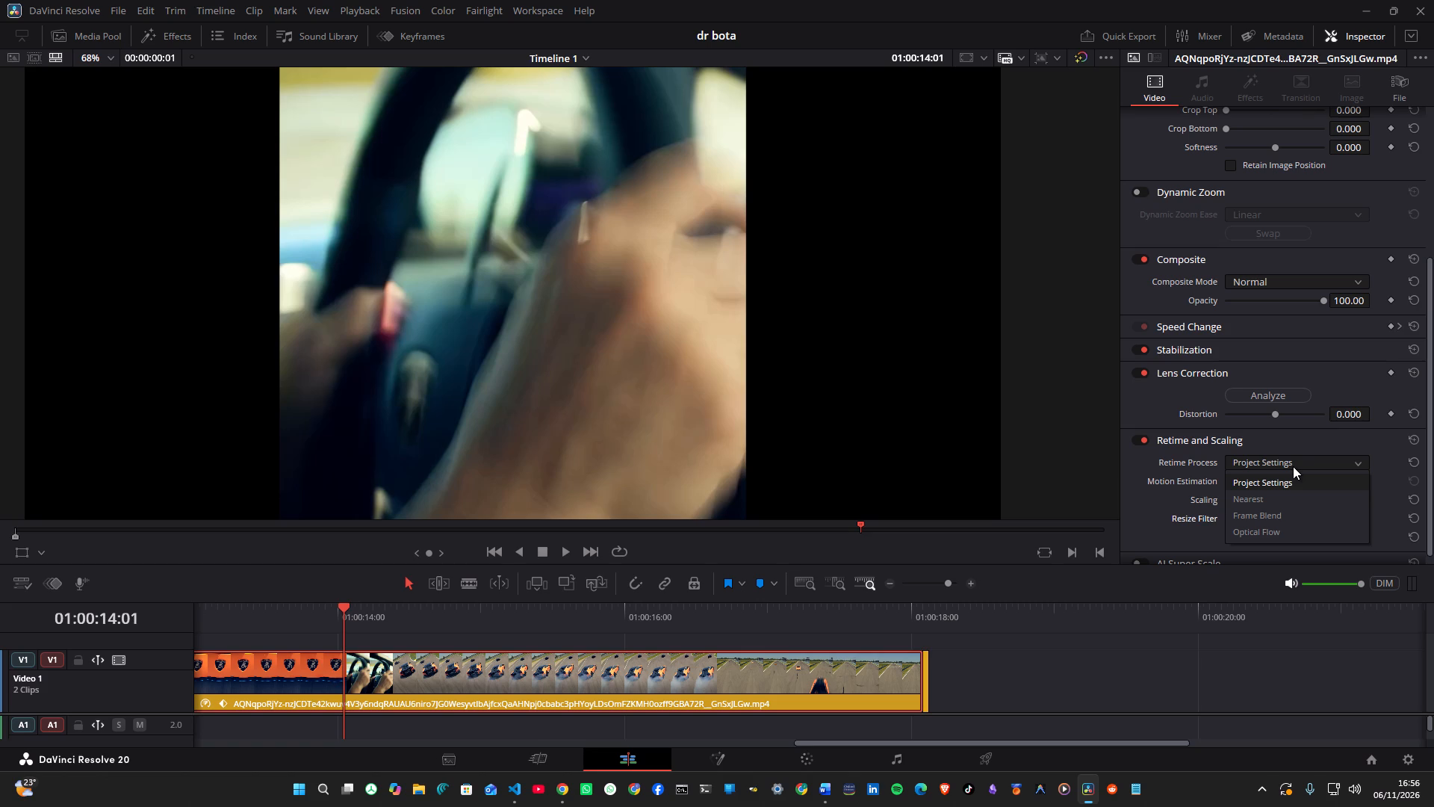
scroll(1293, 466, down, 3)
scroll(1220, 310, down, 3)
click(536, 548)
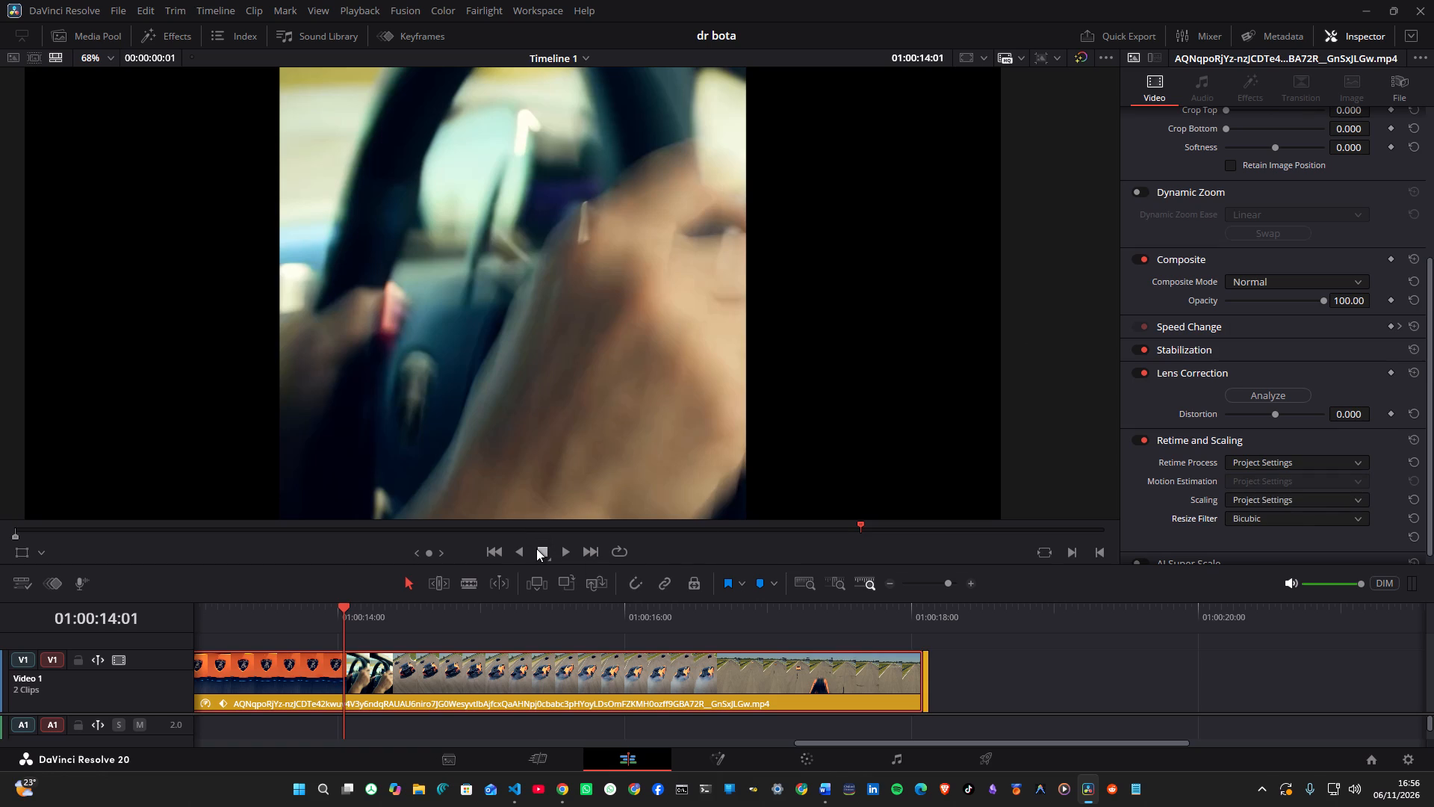
Play Timeline 1 from 01:00:14:01 through to its end to review the edited car clip.
key(space)
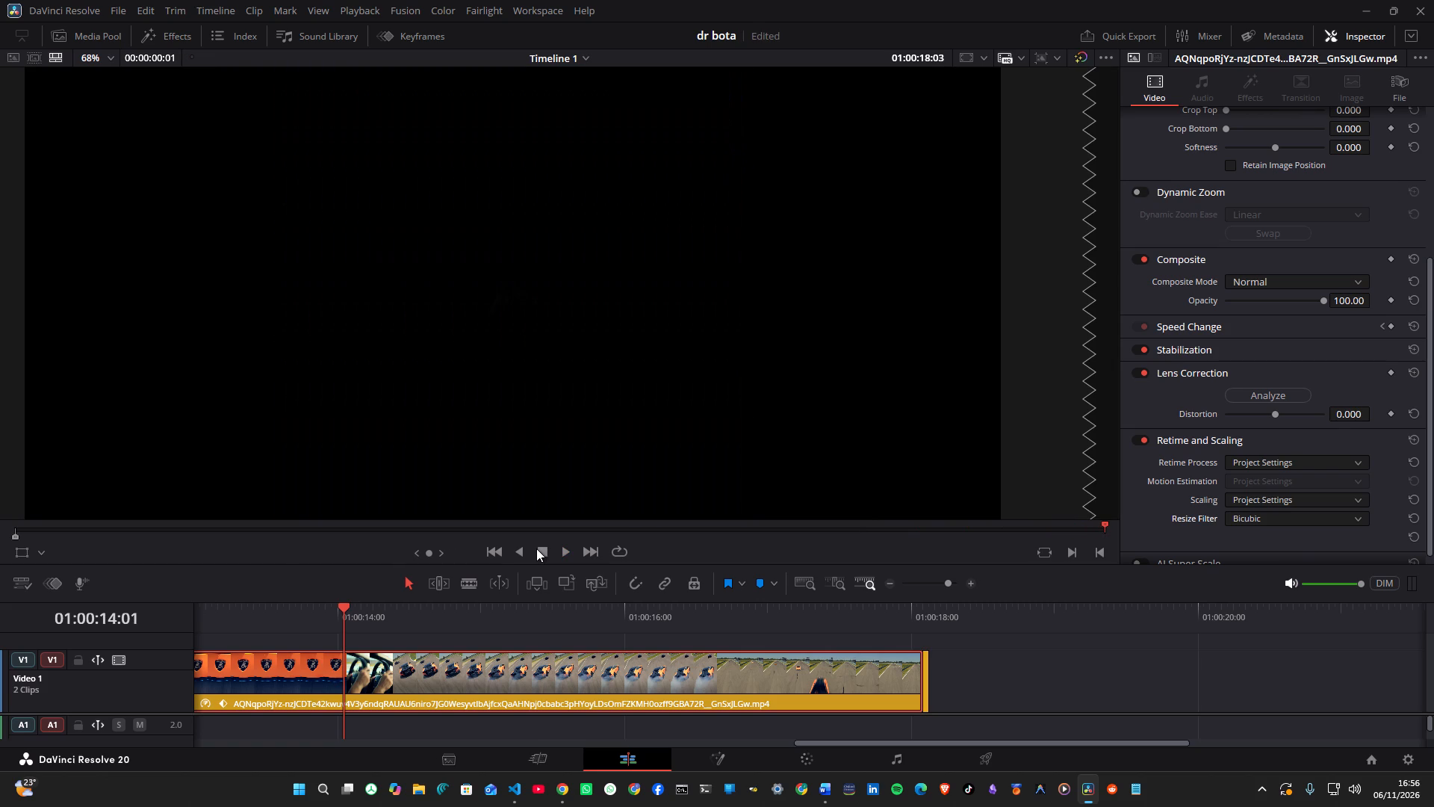
Show the hidden system tray icons.
click(1258, 790)
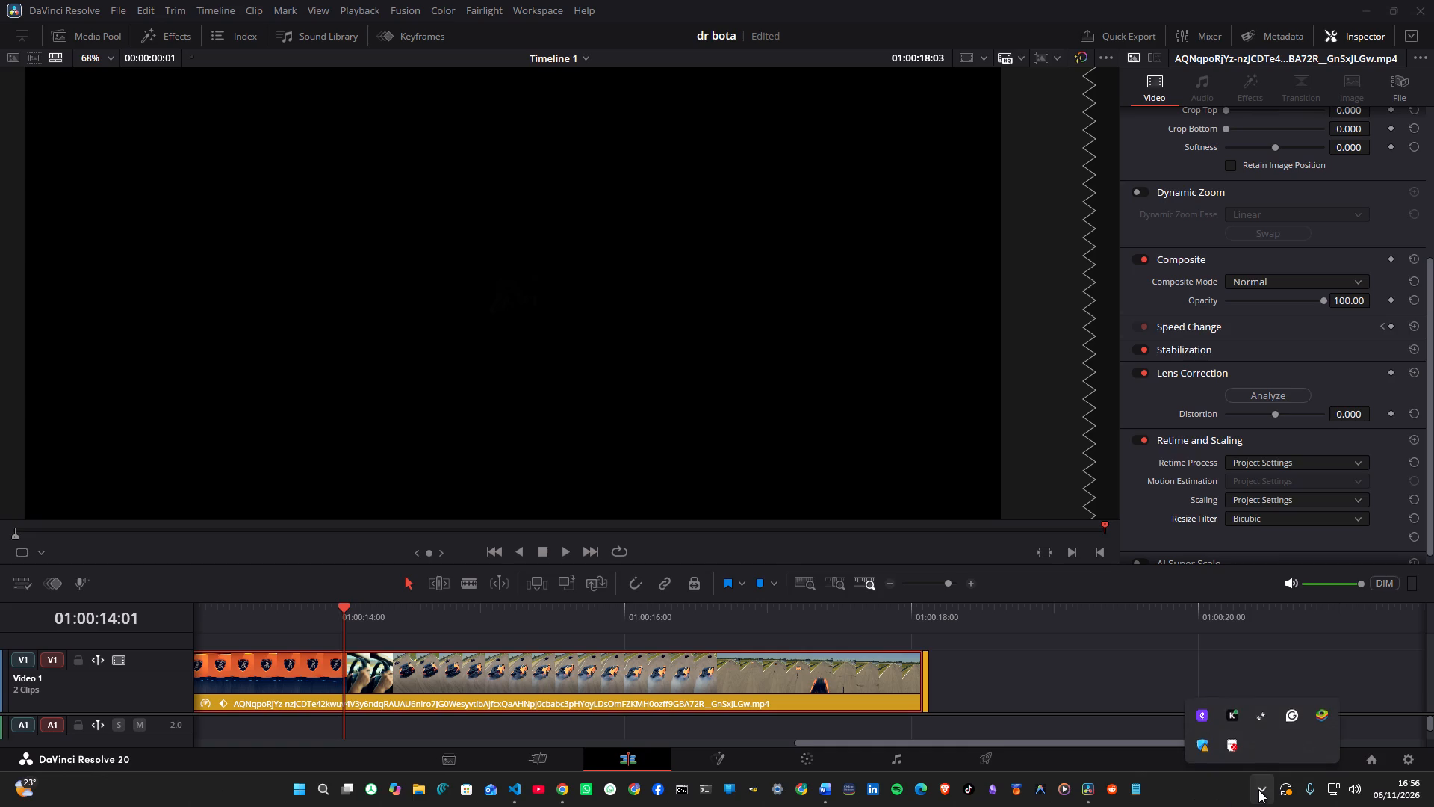
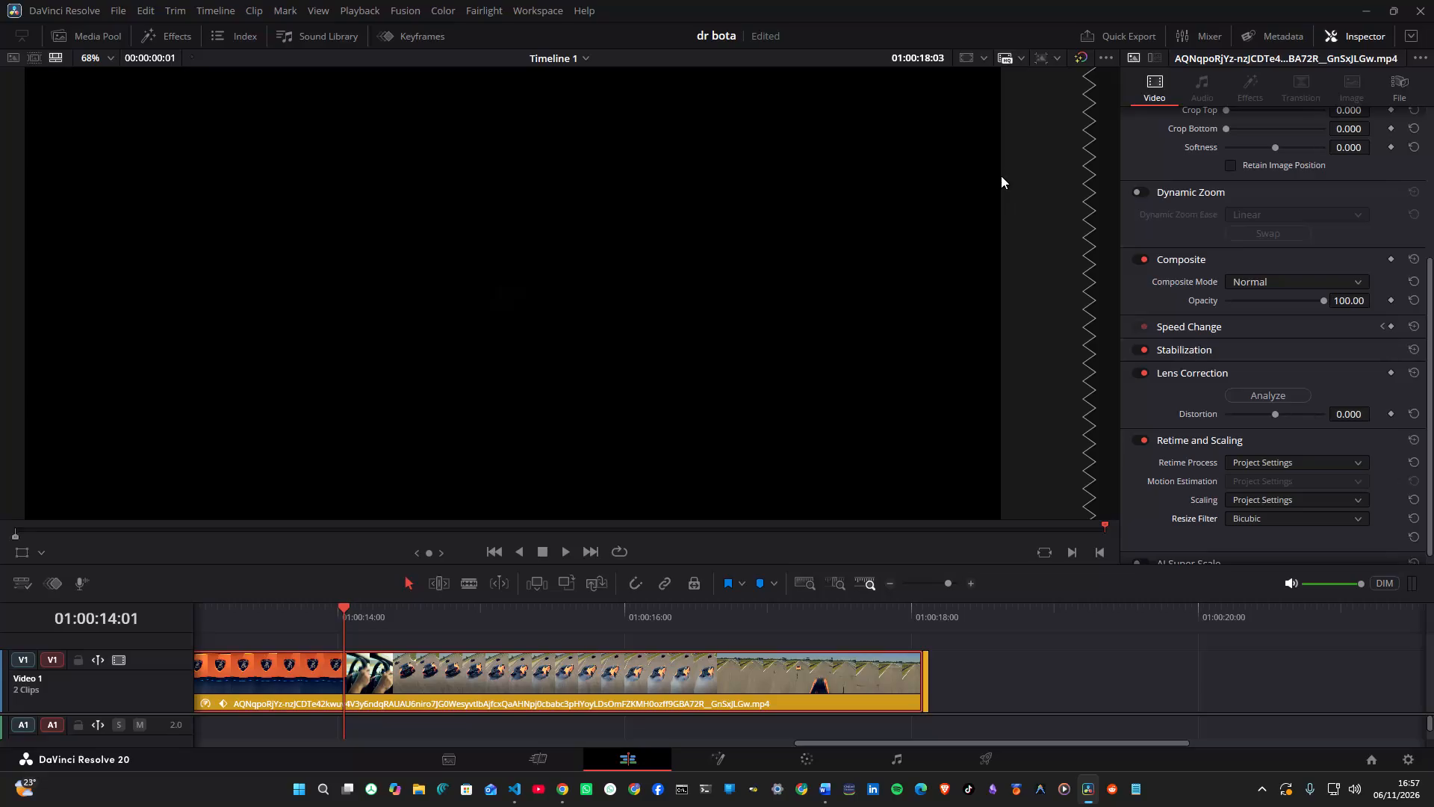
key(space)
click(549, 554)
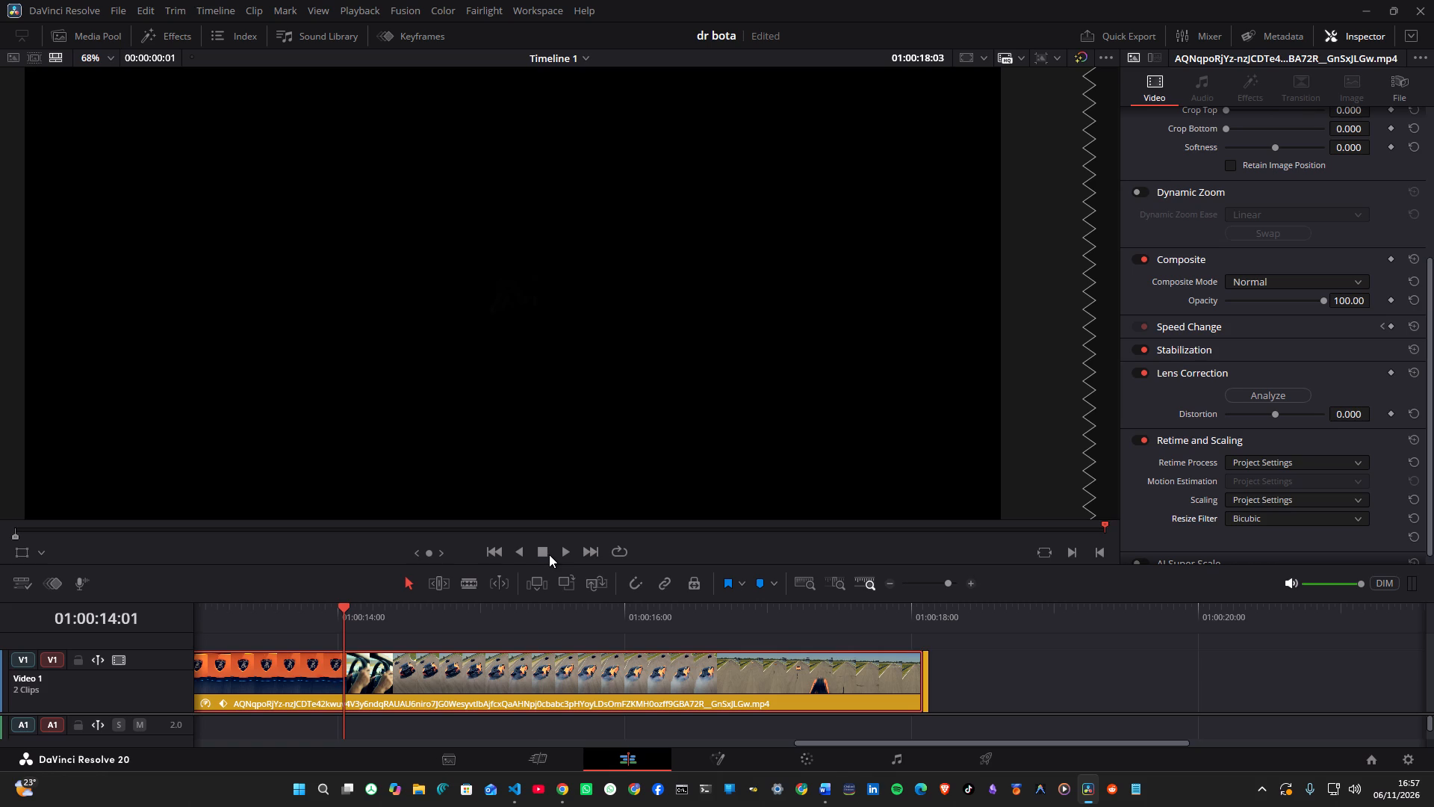
Move the playhead to 01:00:09:21 in the wheel shot and open the car clip in the Fusion page.
scroll(418, 678, right, 4)
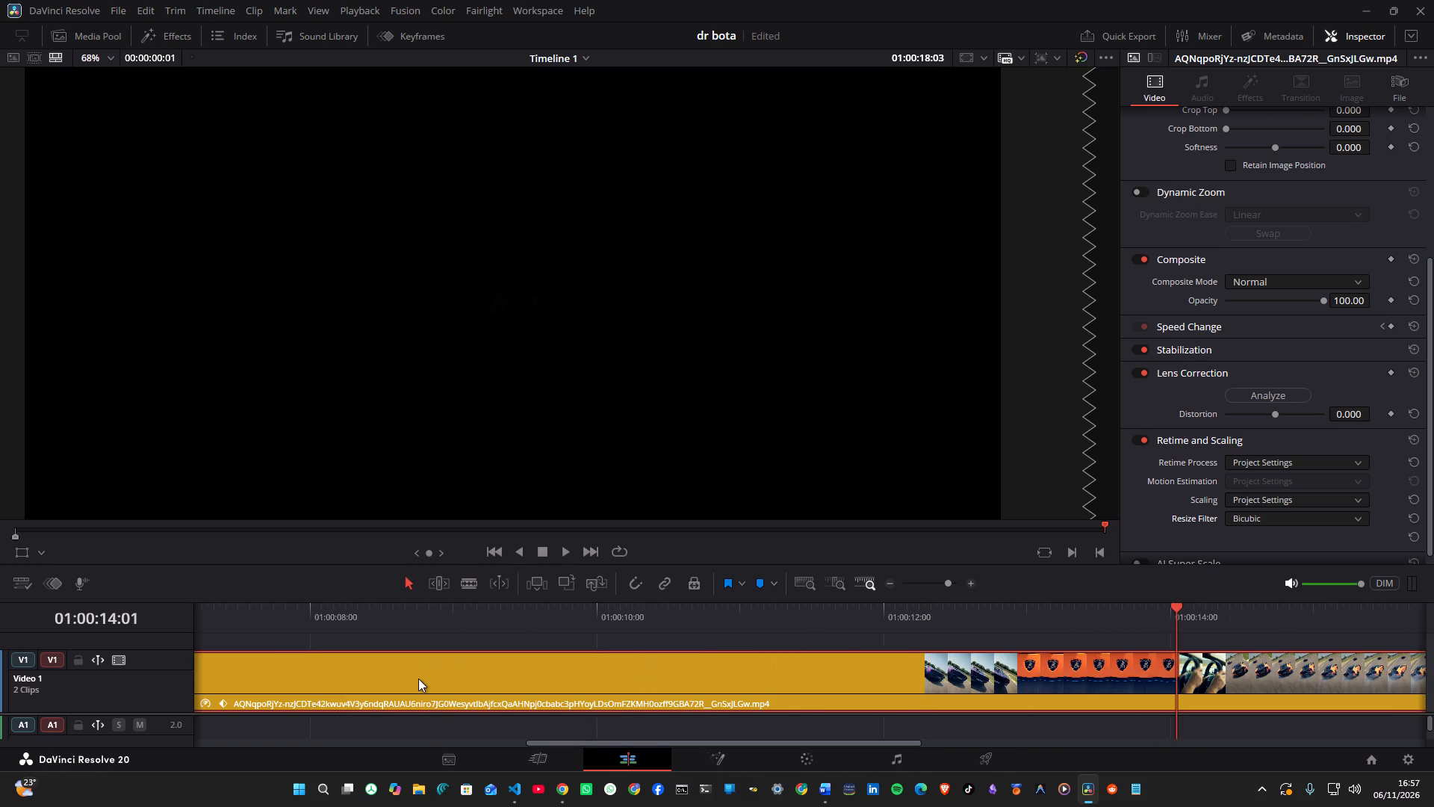
scroll(418, 678, right, 8)
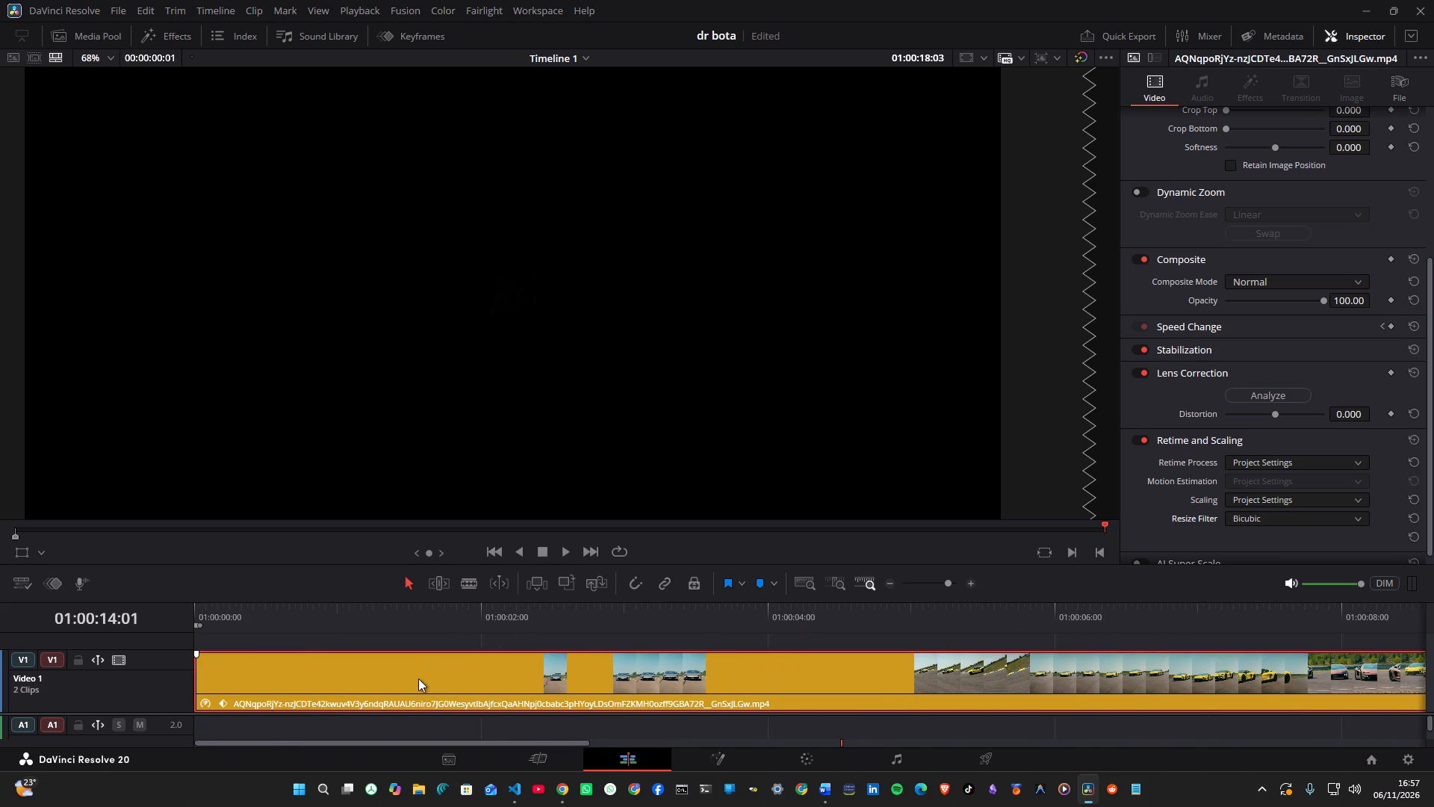
scroll(418, 678, left, 3)
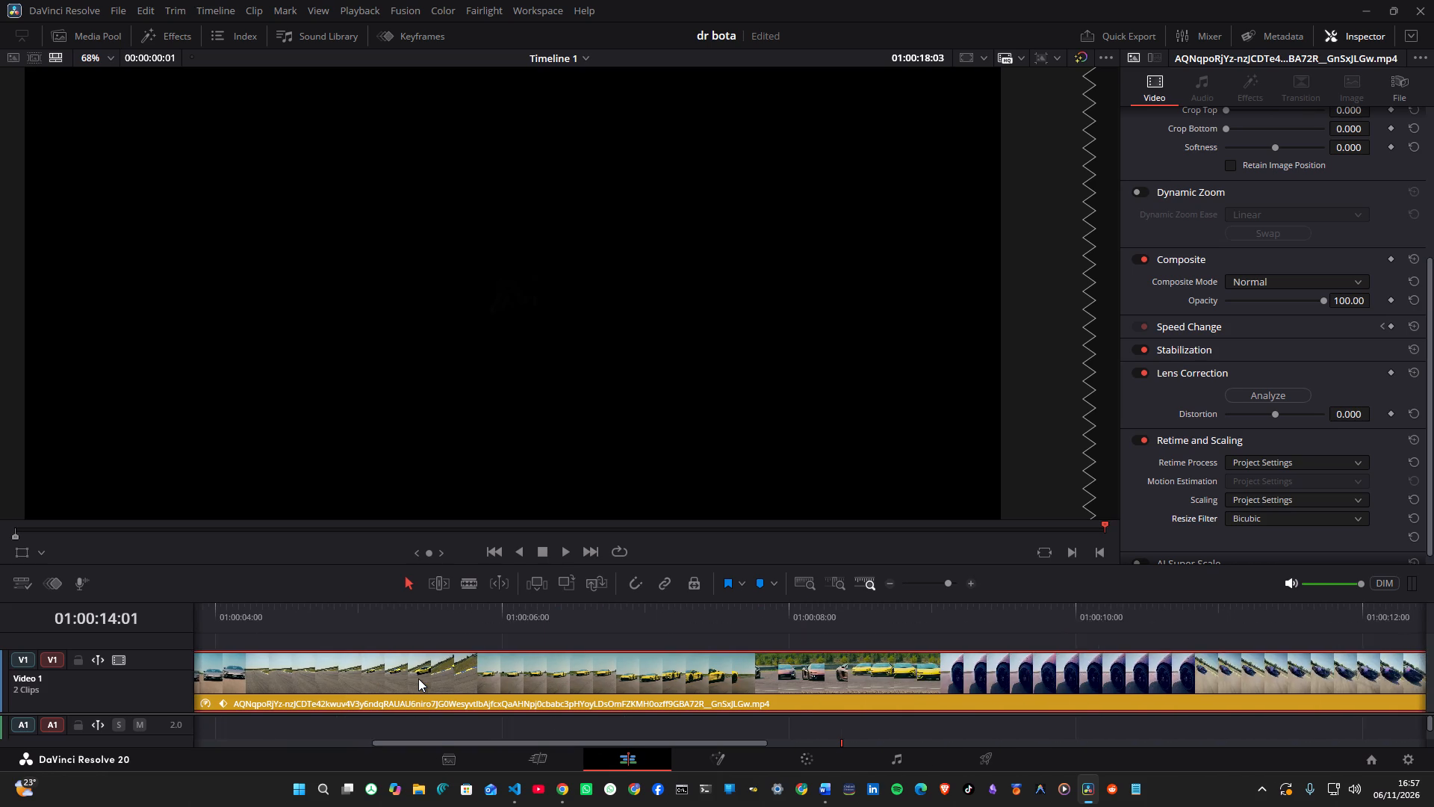
scroll(418, 678, left, 2)
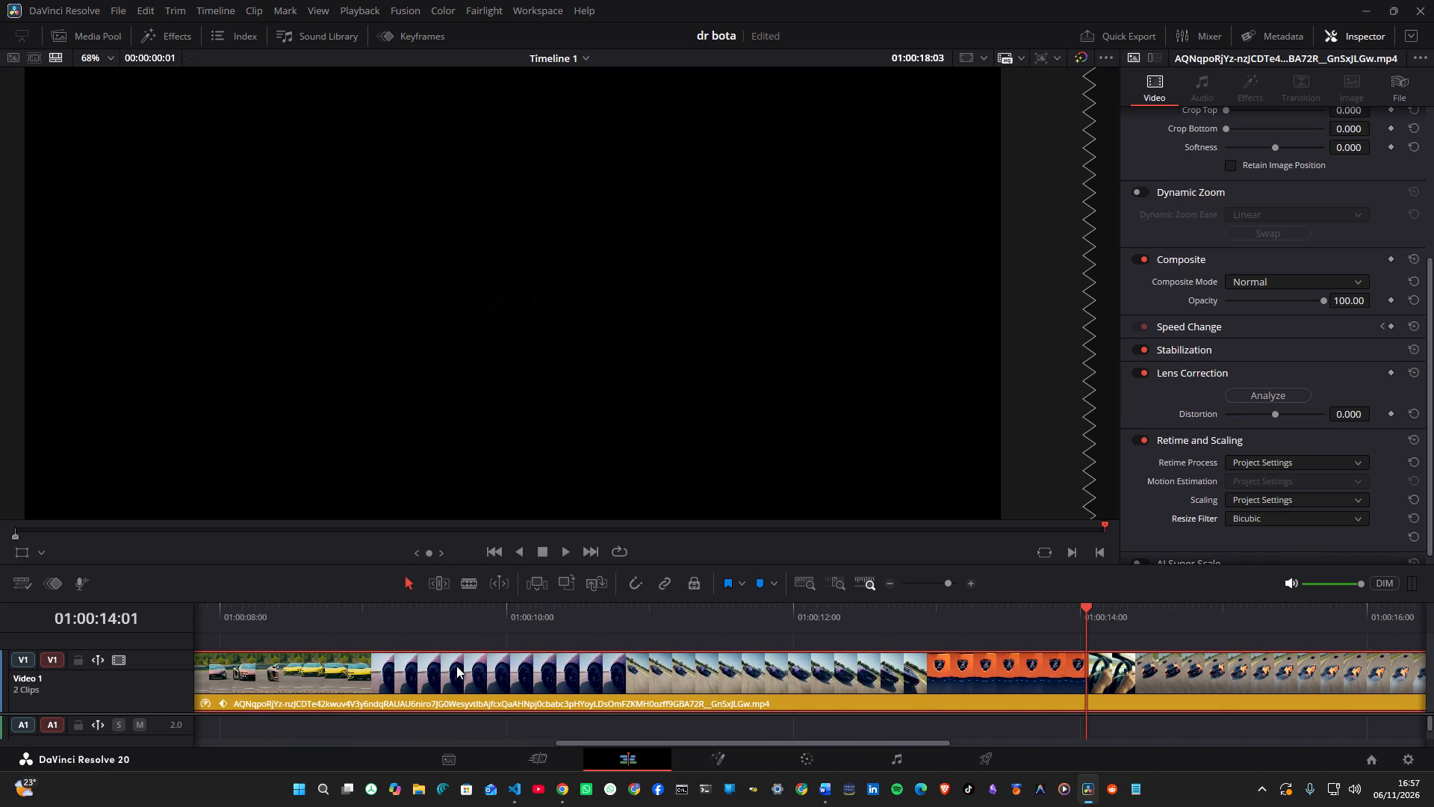
click(456, 666)
click(456, 666)
drag(1084, 610, 494, 633)
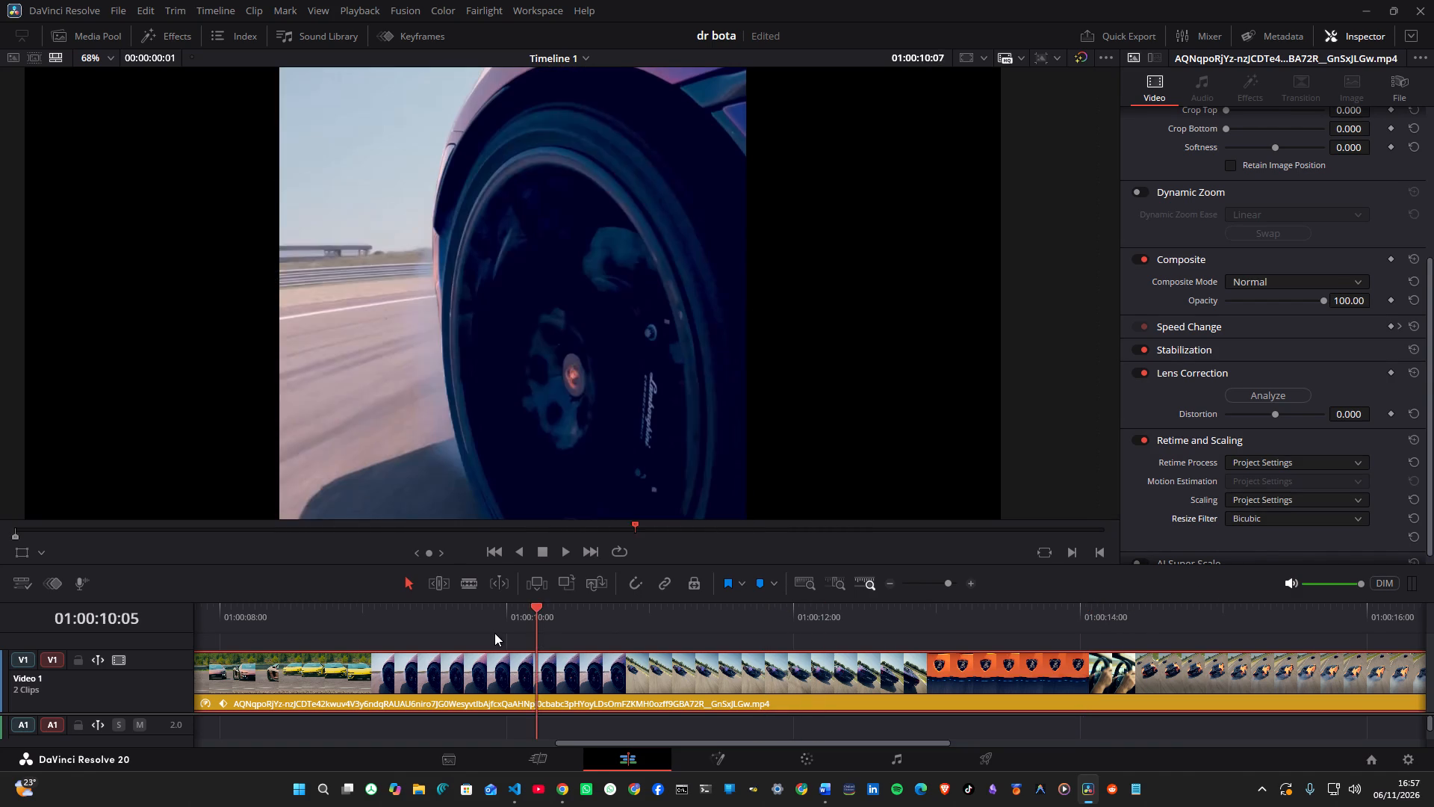
drag(494, 633, 488, 633)
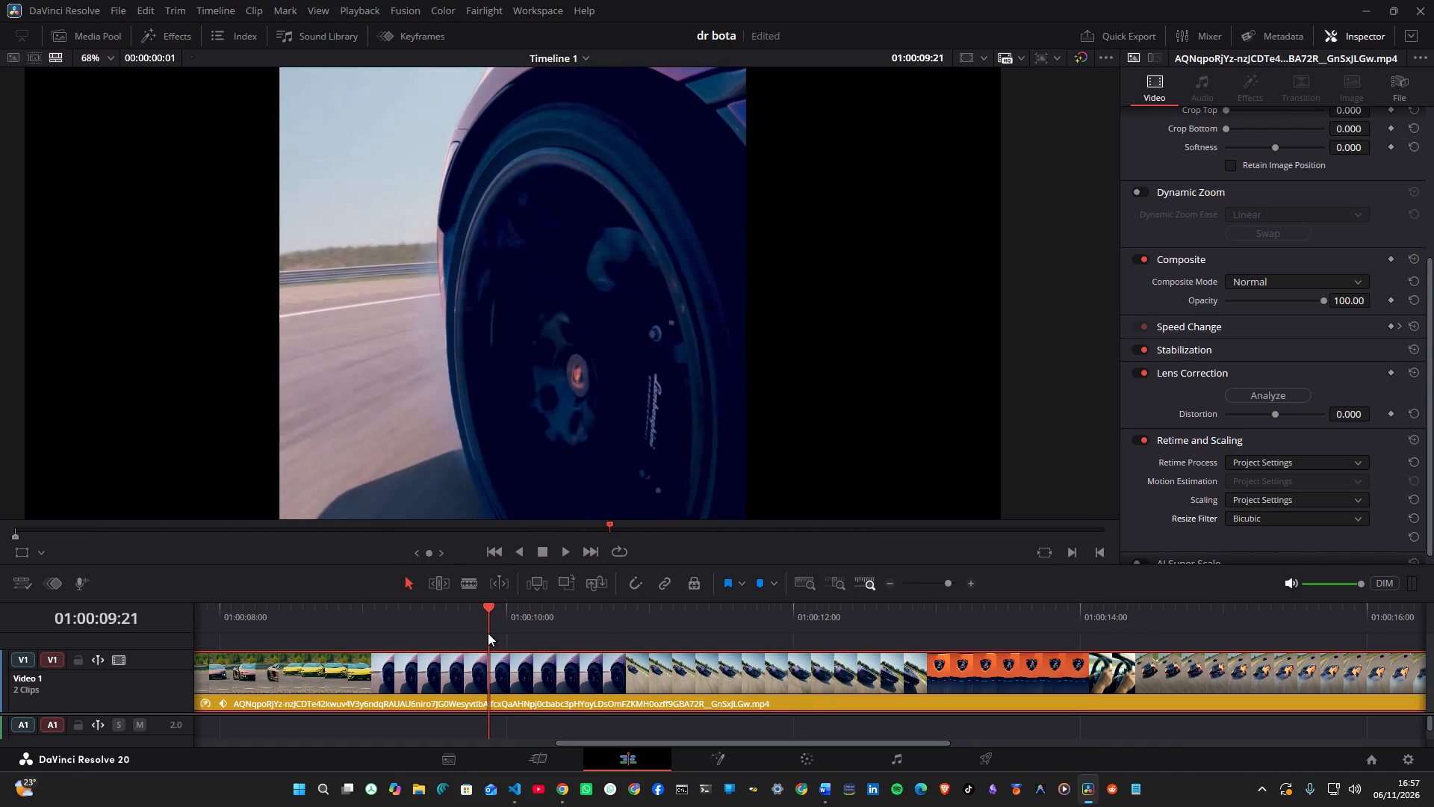
right_click(540, 665)
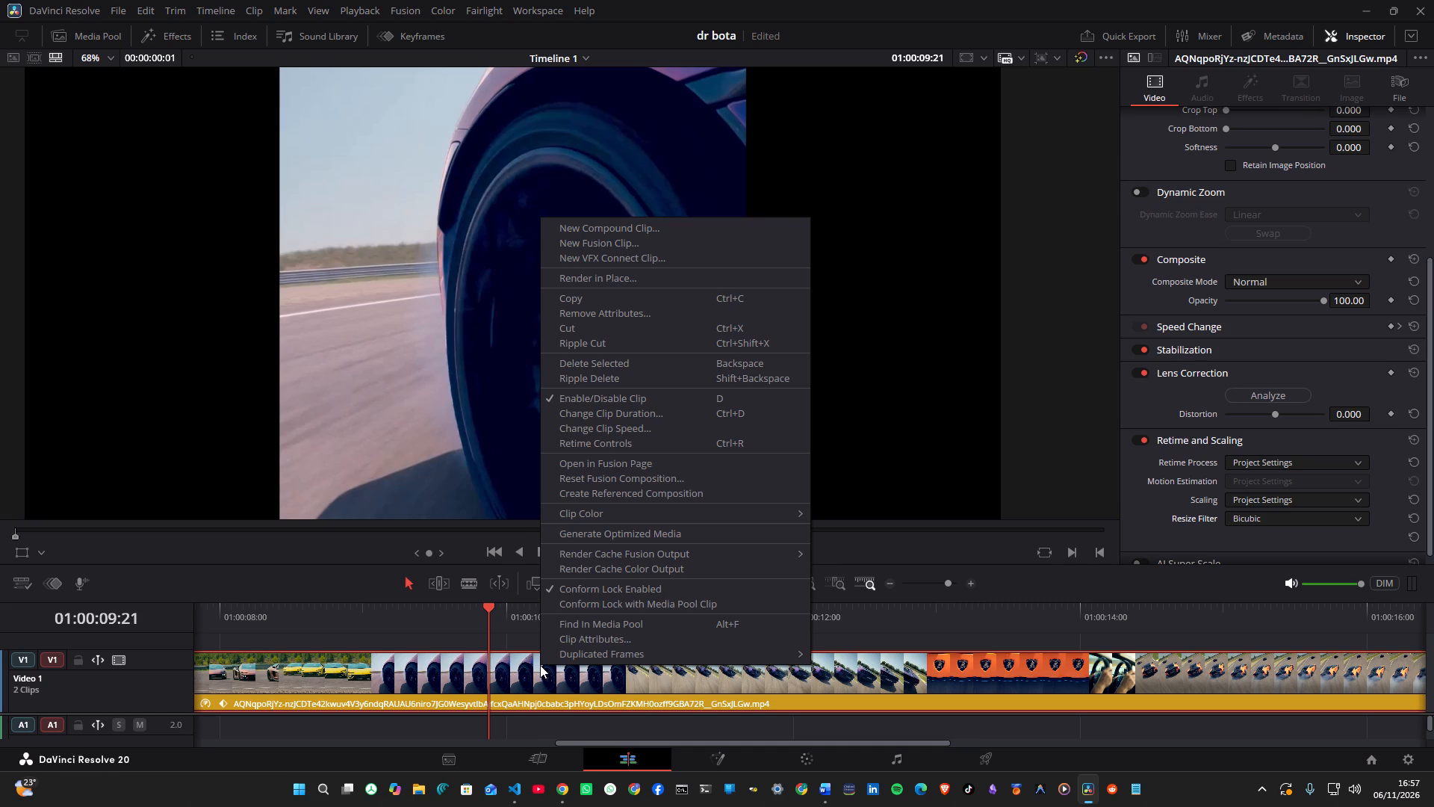
scroll(677, 438, down, 3)
scroll(677, 438, up, 4)
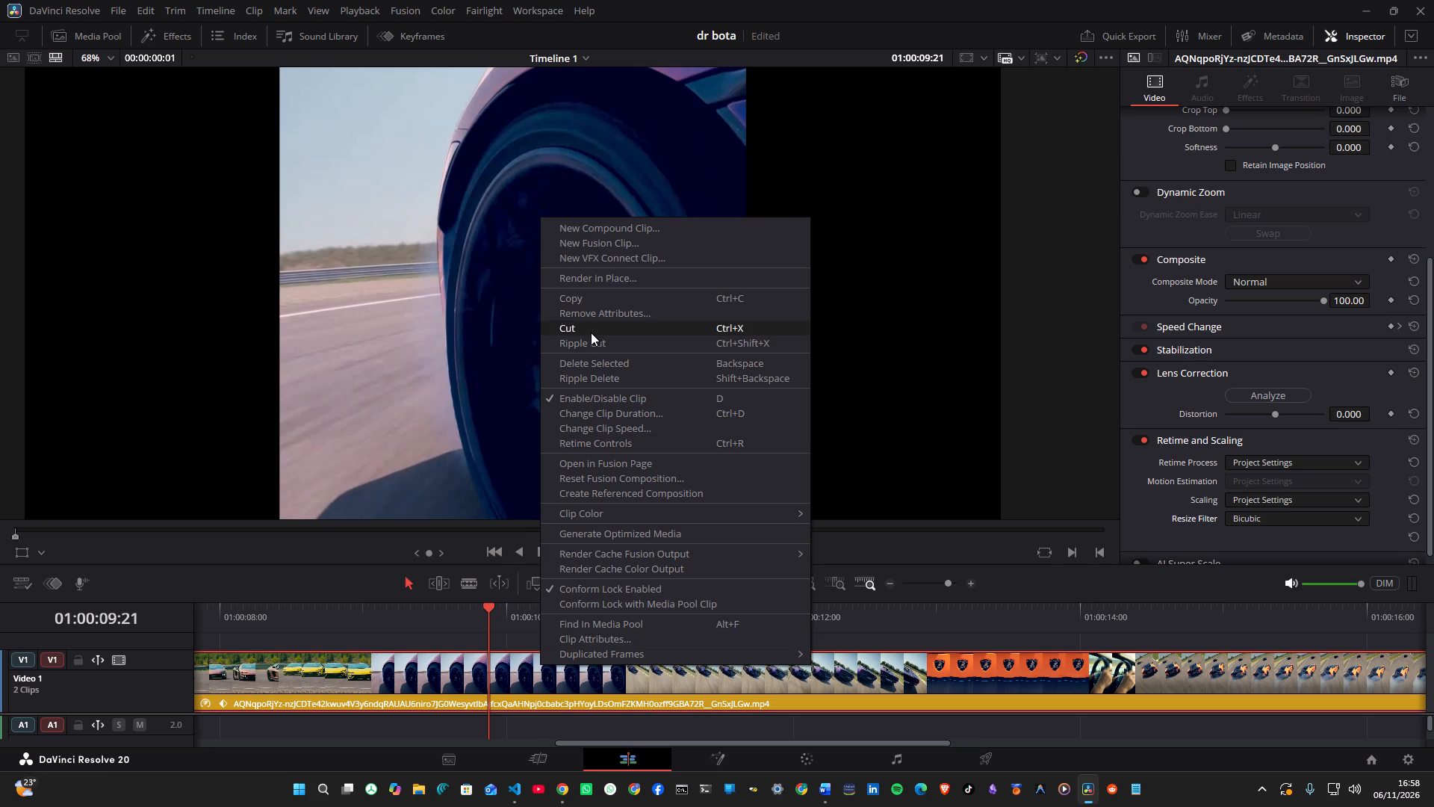
click(589, 468)
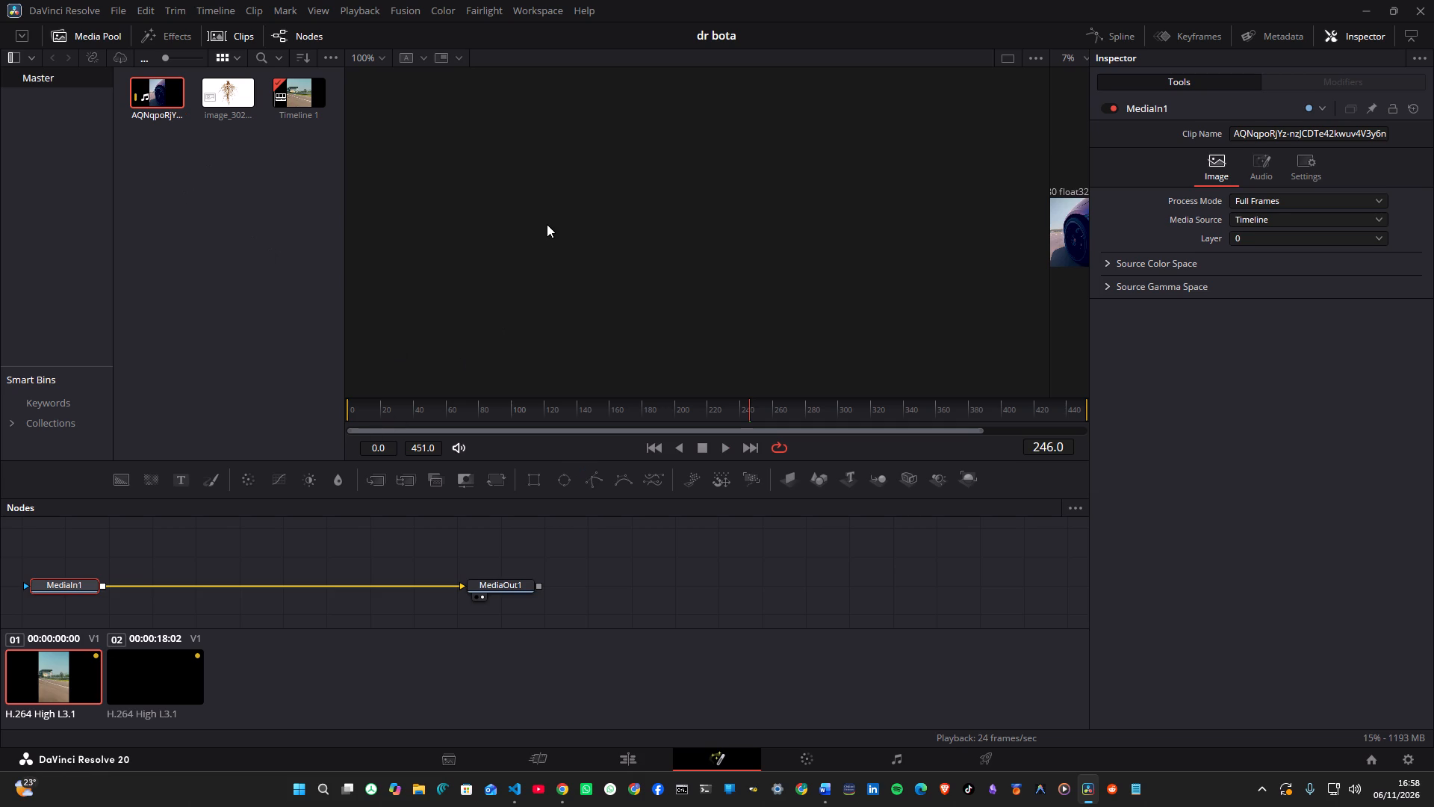
Play the car composition from frame 246 and try to show the MediaIn1 node in the second and first viewers.
key(space)
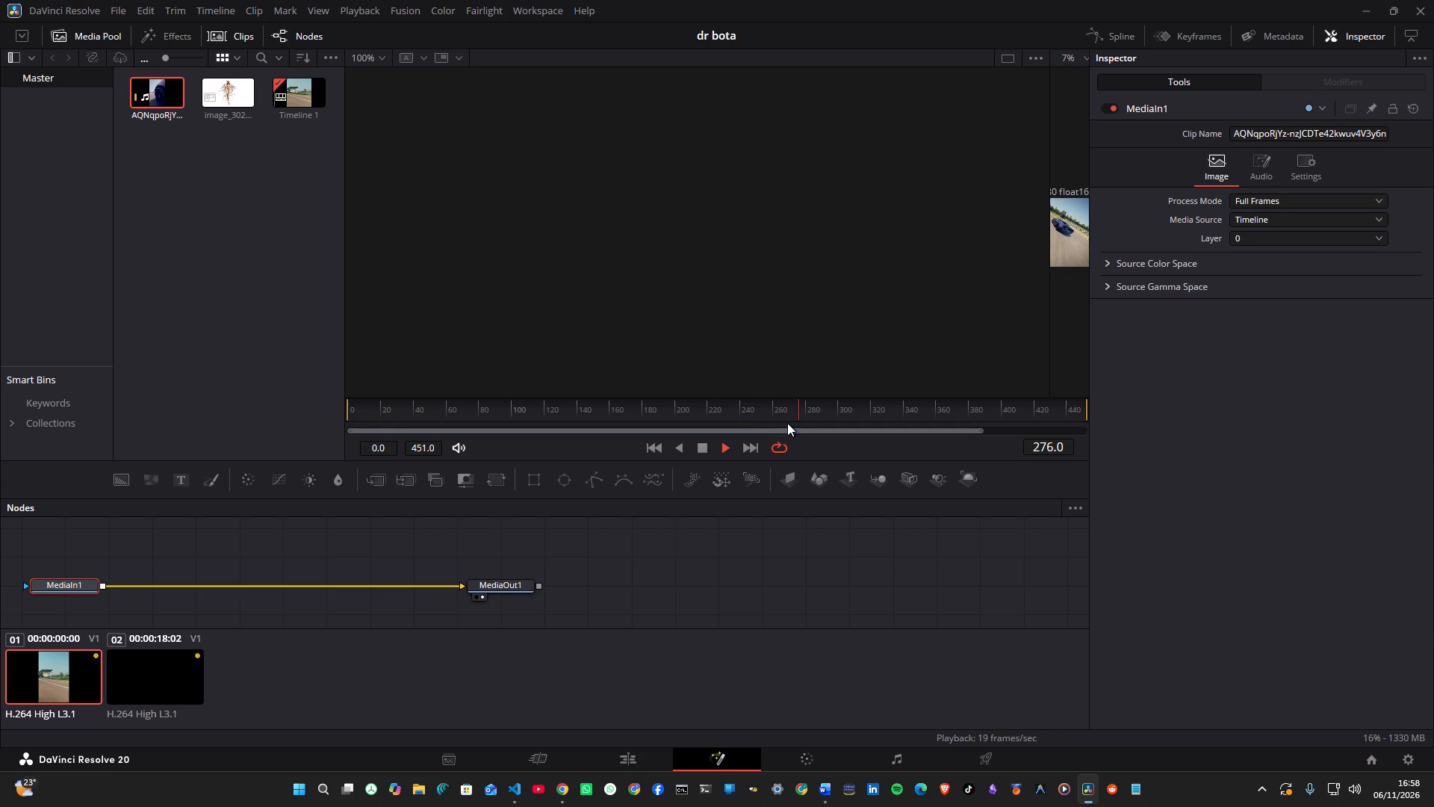
drag(1070, 241, 784, 223)
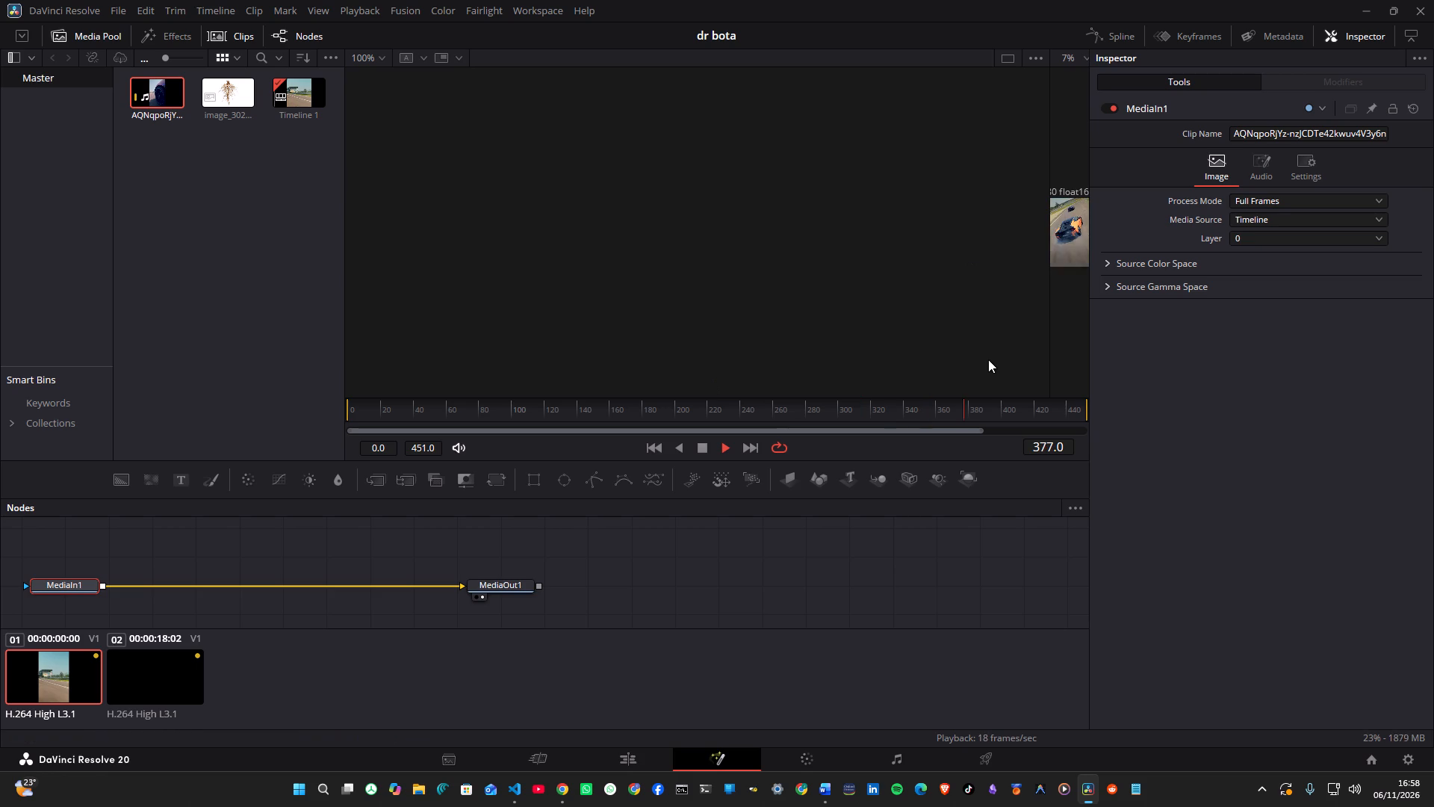
key(2)
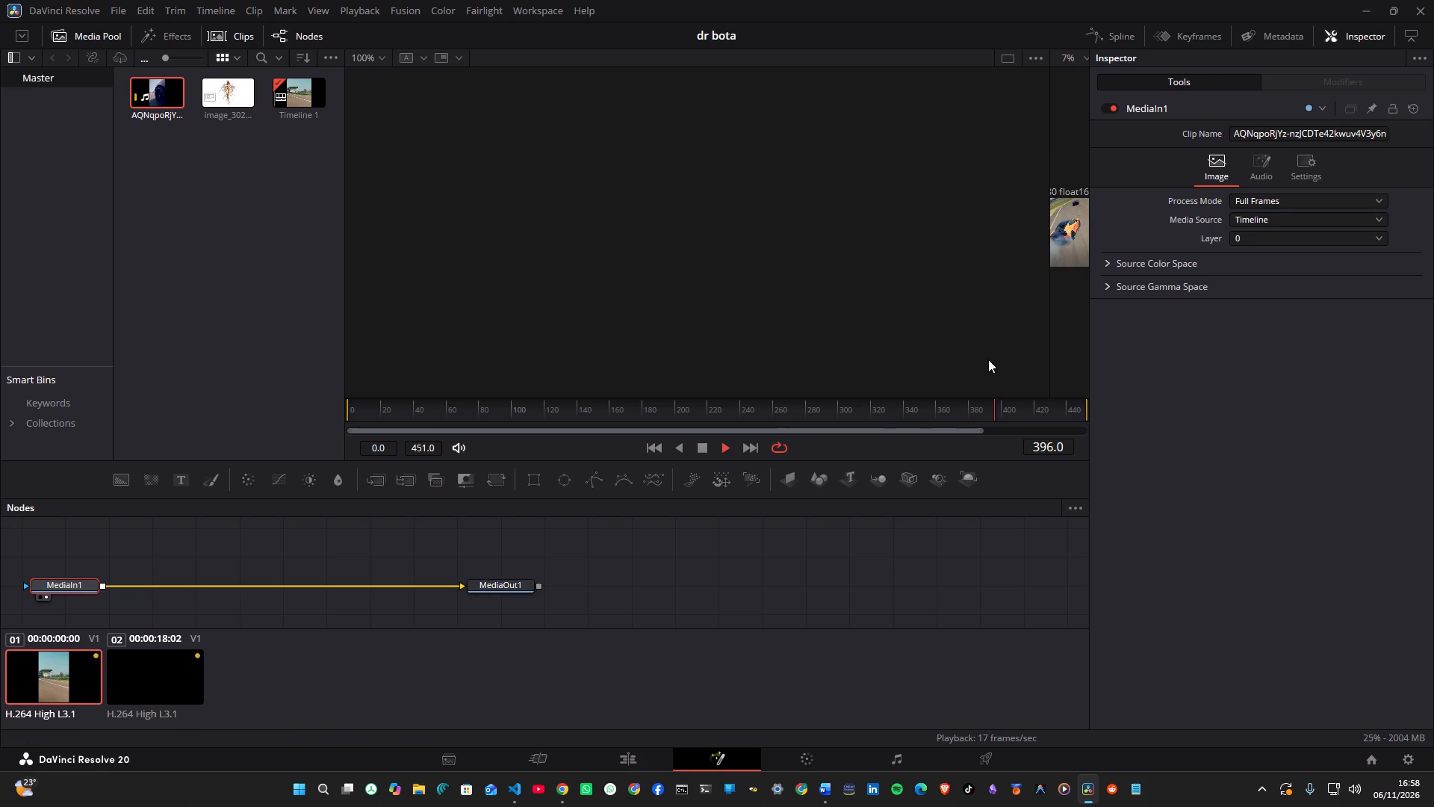
key(1)
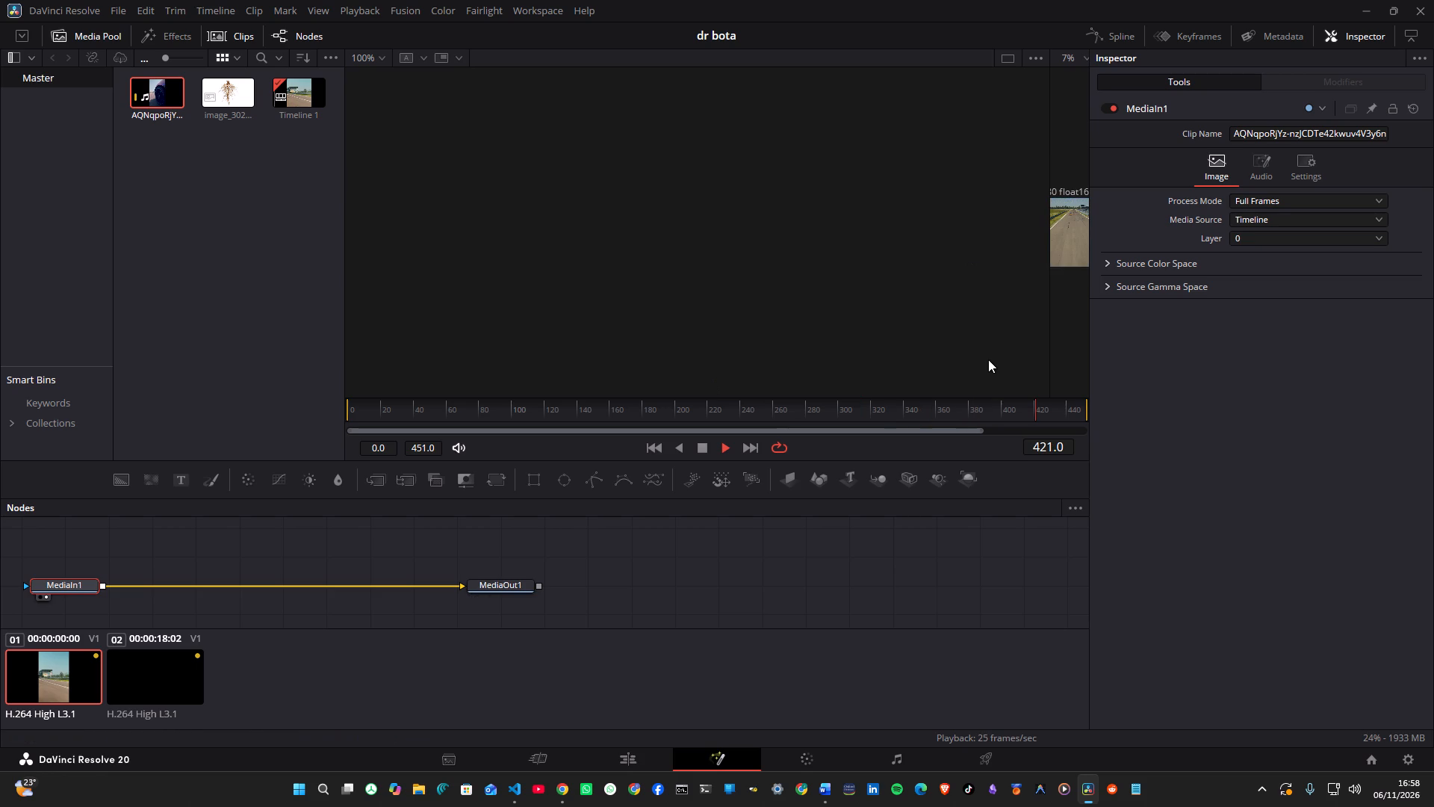